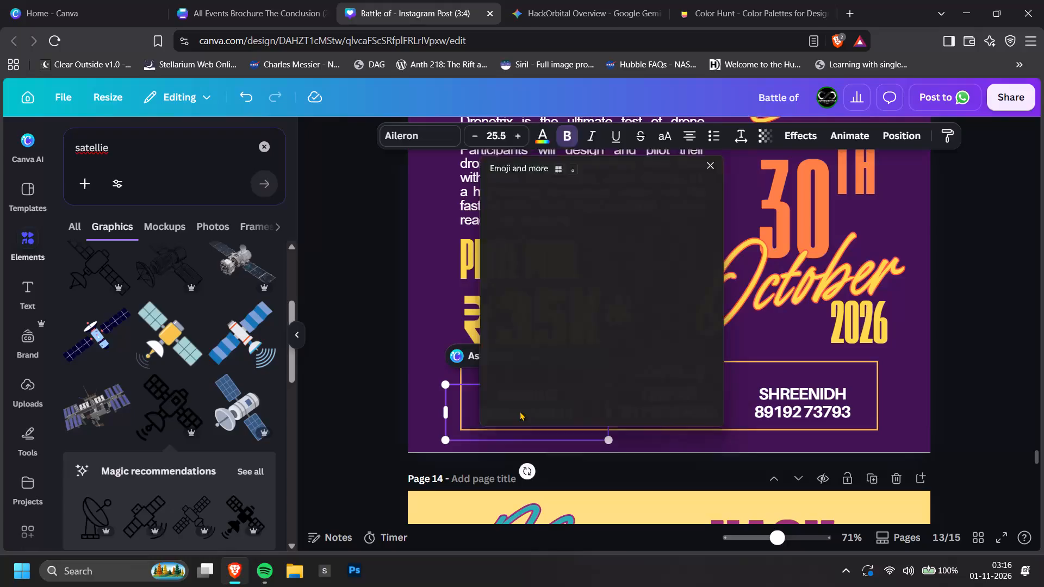
Paste the copied phone number under the first contact's name in the CanSat poster's contact box.
{"action": "left_click", "coordinate": [583, 237]}
{"action": "key", "text": "ctrl+v"}
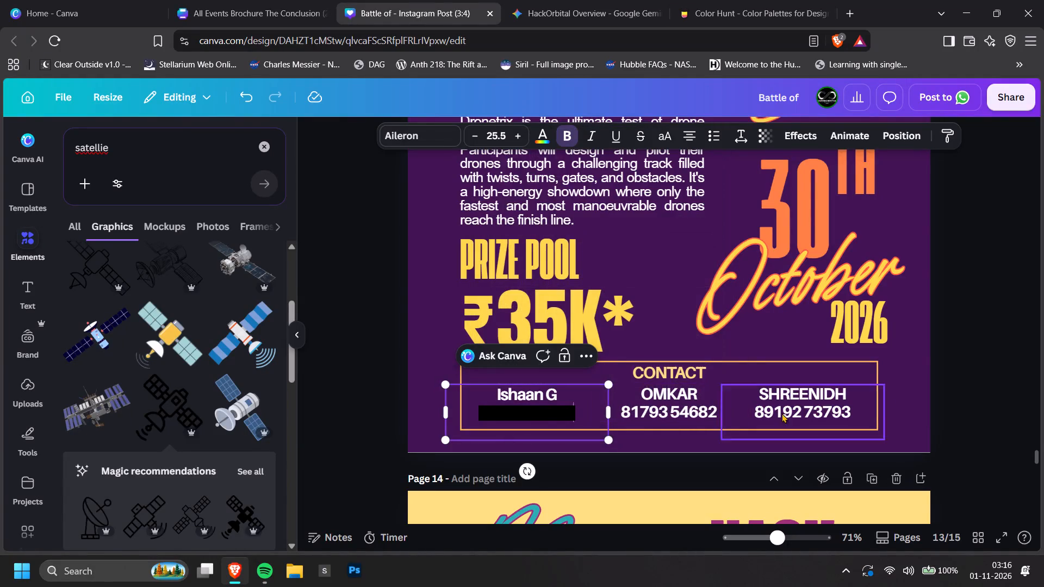
{"action": "left_click", "coordinate": [962, 372]}
Group the contact frame, heading and three contacts on the CanSat poster, and centre the group horizontally on the page.
{"action": "scroll", "coordinate": [966, 371], "scroll_direction": "down", "scroll_amount": 3, "text": "ctrl"}
{"action": "left_click_drag", "start_coordinate": [843, 407], "coordinate": [465, 372]}
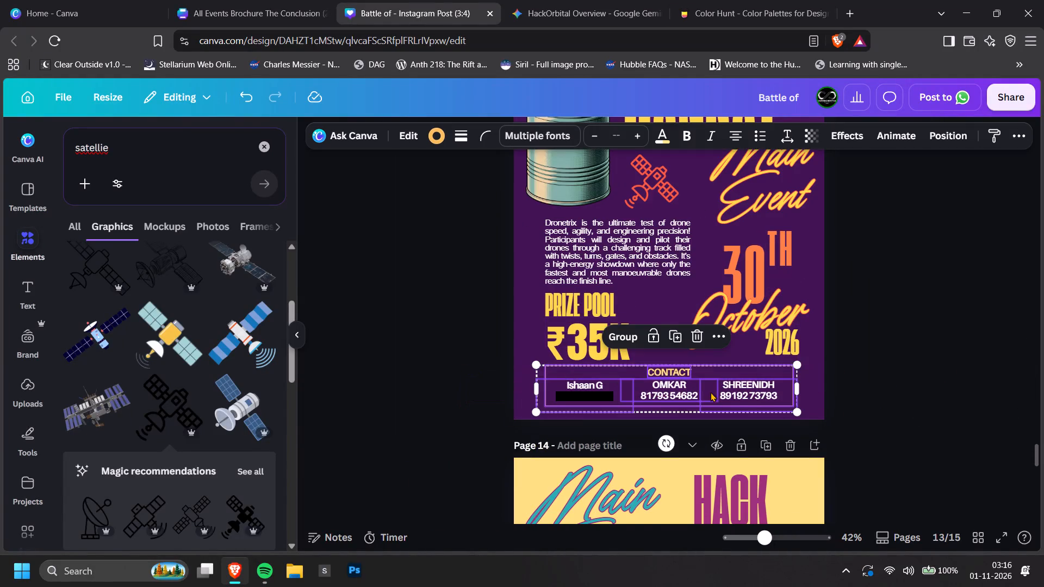
{"action": "left_click", "coordinate": [711, 392]}
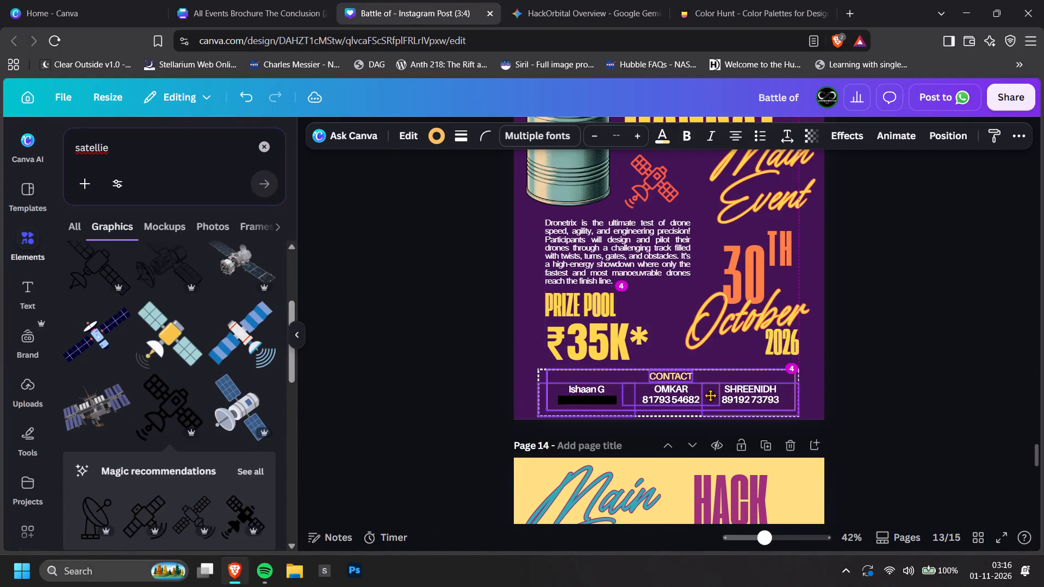
{"action": "left_click", "coordinate": [623, 336]}
{"action": "left_click", "coordinate": [988, 138]}
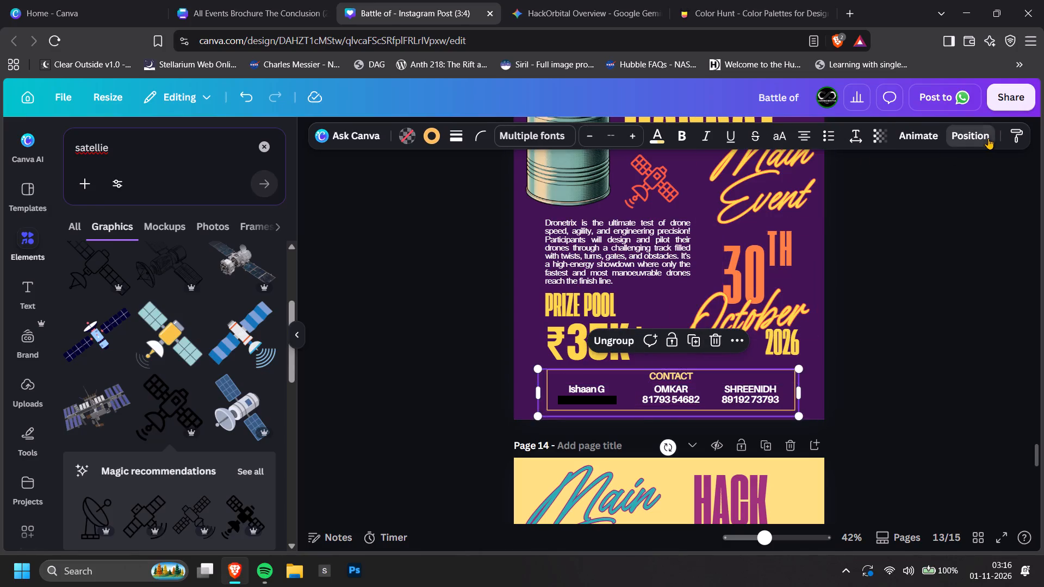
{"action": "left_click", "coordinate": [127, 176]}
{"action": "left_click", "coordinate": [238, 332]}
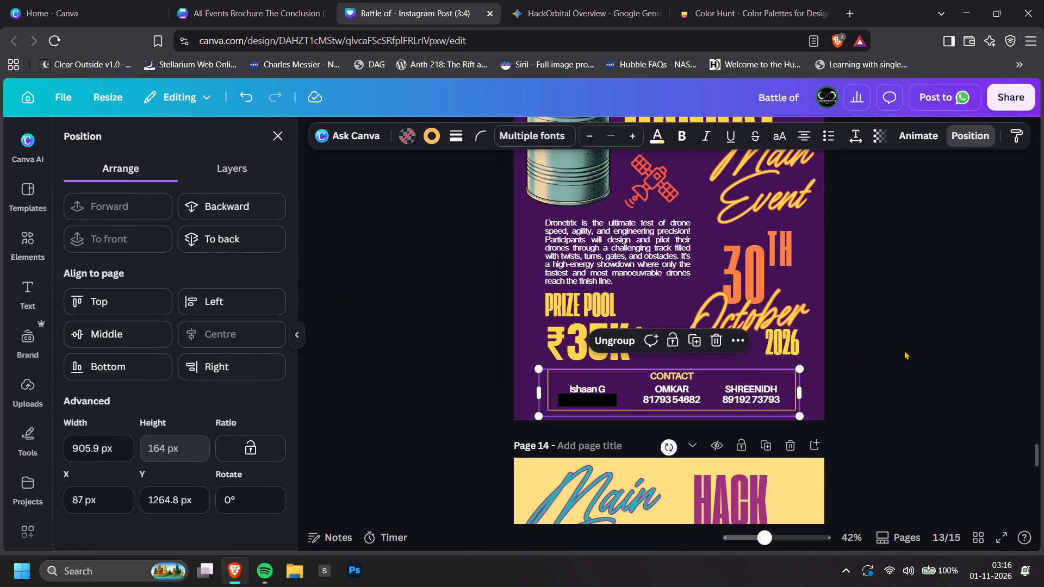
{"action": "double_click", "coordinate": [916, 348]}
Replace the contact block on the Hack Orbital poster, page 14, with a copy of the CanSat poster's grouped contact block.
{"action": "left_click", "coordinate": [799, 403]}
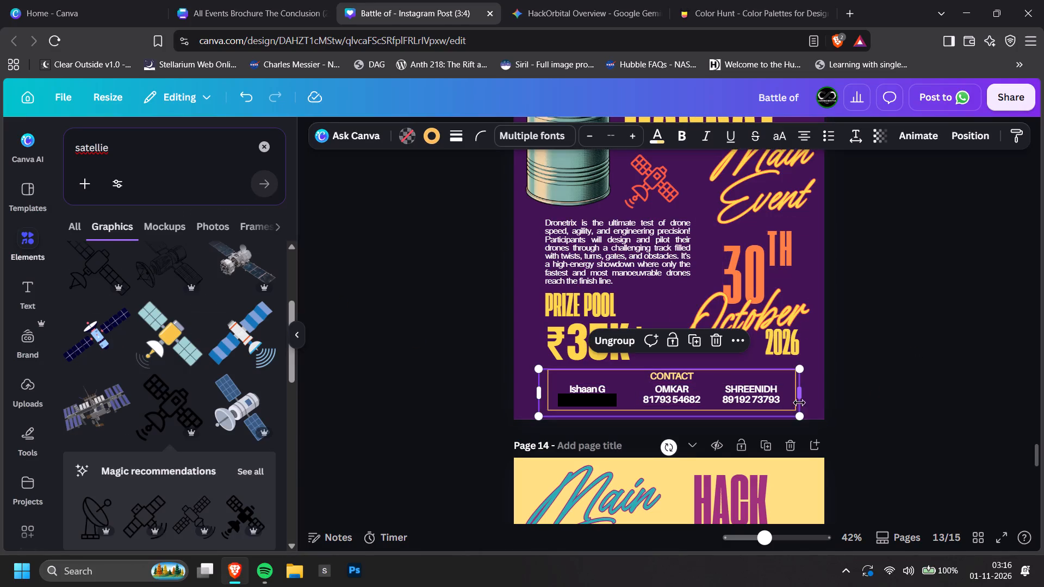
{"action": "key", "text": "ctrl+c"}
{"action": "scroll", "coordinate": [921, 375], "scroll_direction": "down", "scroll_amount": 5}
{"action": "left_click_drag", "start_coordinate": [804, 410], "coordinate": [493, 374]}
{"action": "key", "text": "BackSpace"}
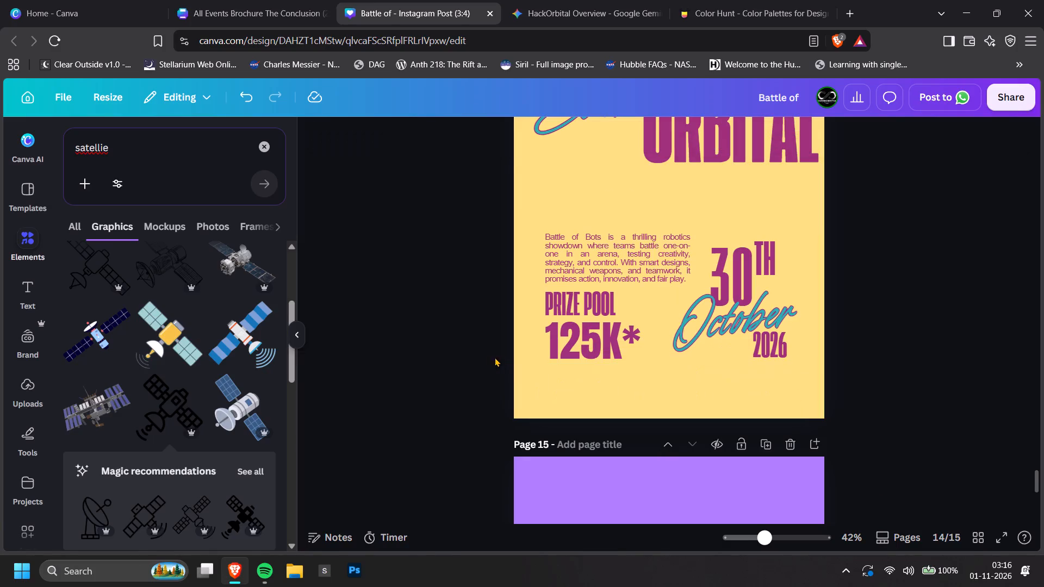
{"action": "key", "text": "ctrl+v"}
{"action": "left_click", "coordinate": [895, 401]}
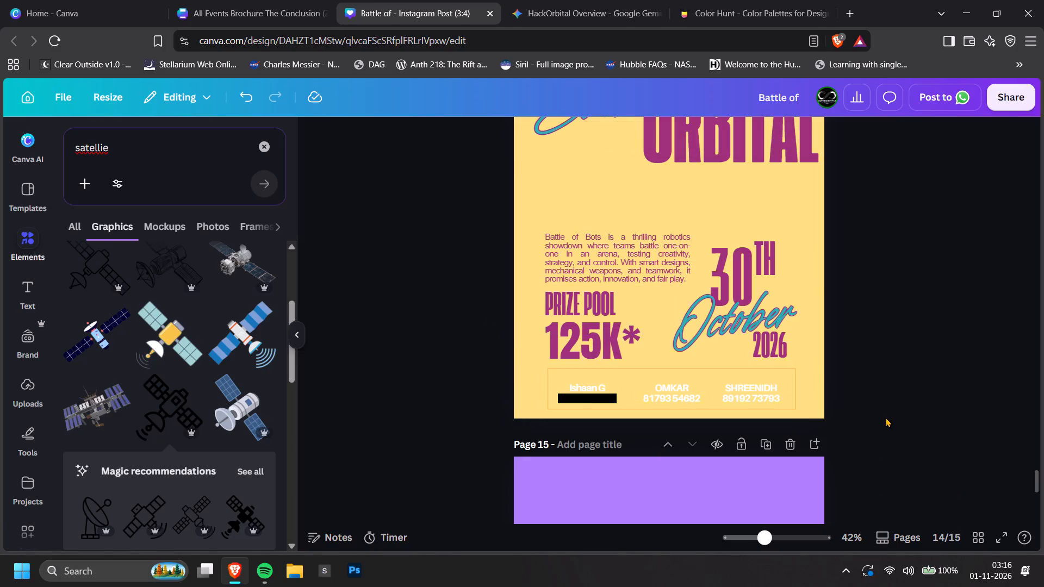
Capture a screenshot of the dark purple Color Hunt palette that starts with #290044, and return to the poster design.
{"action": "scroll", "coordinate": [886, 408], "scroll_direction": "up", "scroll_amount": 2}
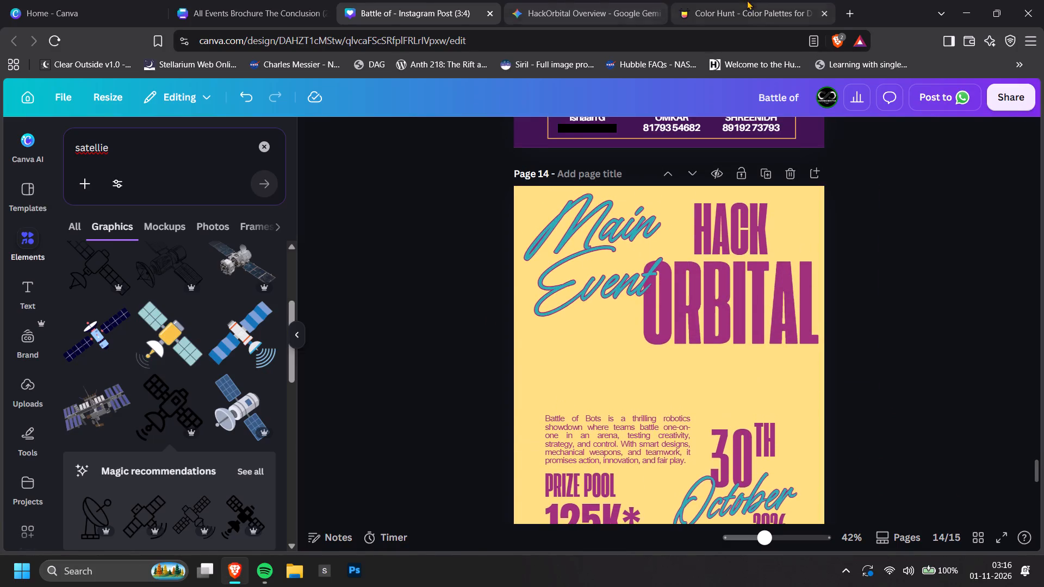
{"action": "left_click", "coordinate": [747, 0]}
{"action": "key", "text": "Pause"}
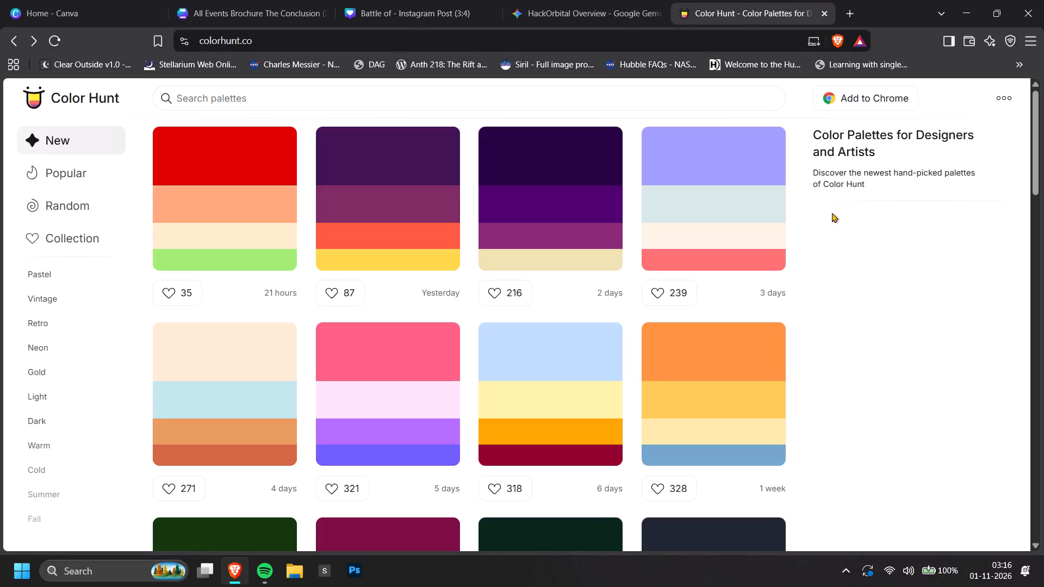
{"action": "key", "text": "Pause"}
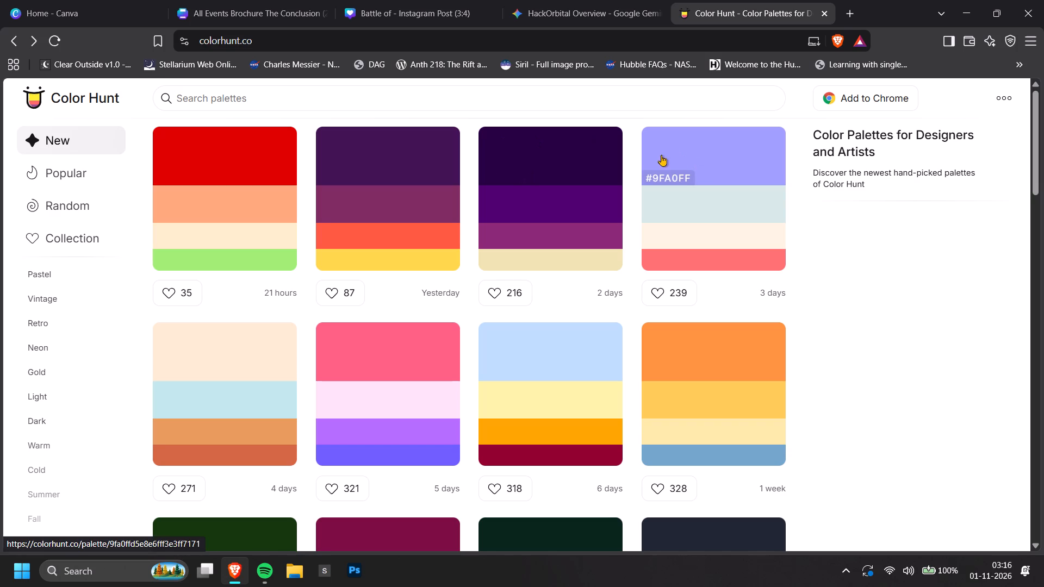
{"action": "key", "text": "Print"}
{"action": "left_click_drag", "start_coordinate": [481, 133], "coordinate": [486, 134]}
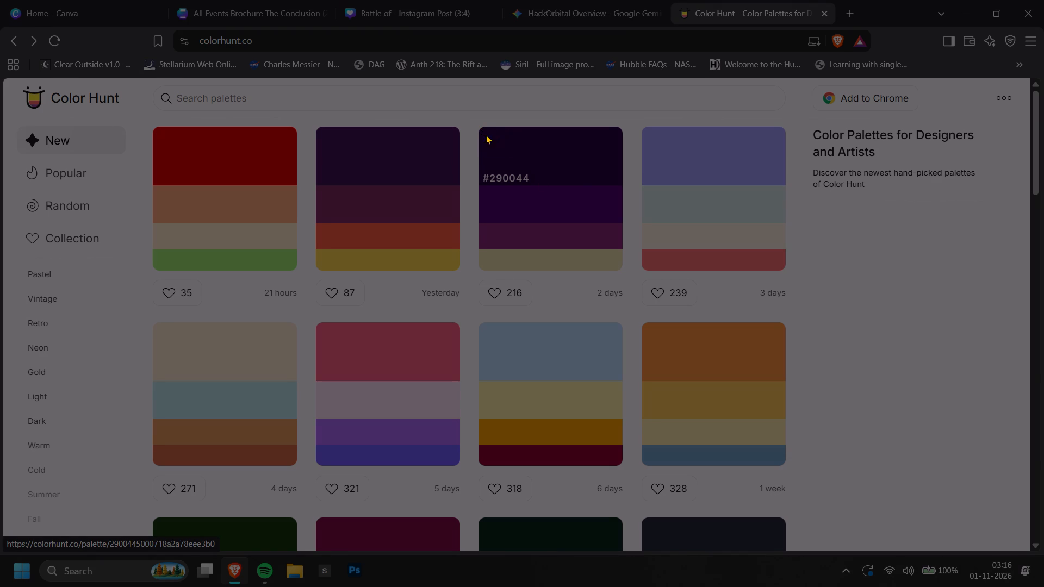
{"action": "left_click_drag", "start_coordinate": [486, 134], "coordinate": [617, 267]}
{"action": "left_click", "coordinate": [255, 0]}
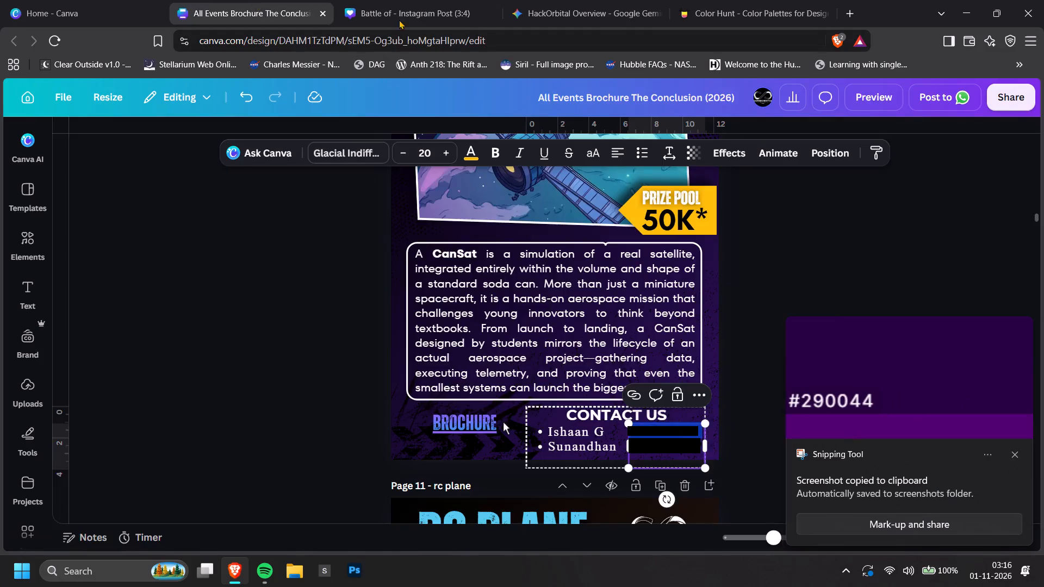
{"action": "left_click", "coordinate": [401, 9]}
{"action": "left_click_drag", "start_coordinate": [859, 367], "coordinate": [1043, 381]}
In the All Events Brochure design, select the CanSat description paragraph on page 10 for copying.
{"action": "scroll", "coordinate": [882, 349], "scroll_direction": "up", "scroll_amount": 6}
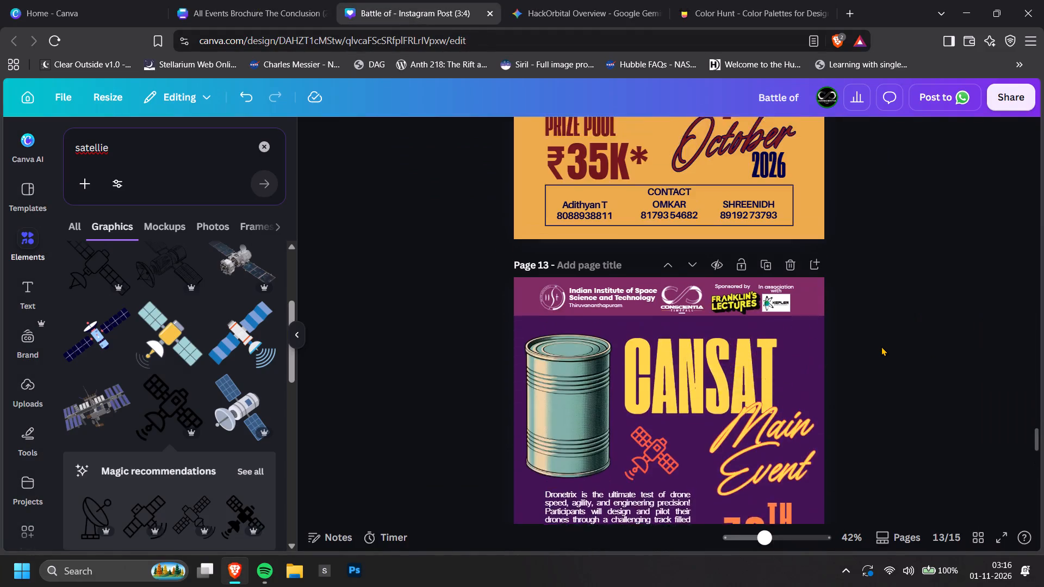
{"action": "scroll", "coordinate": [881, 346], "scroll_direction": "down", "scroll_amount": 3}
{"action": "scroll", "coordinate": [881, 346], "scroll_direction": "up", "scroll_amount": 1}
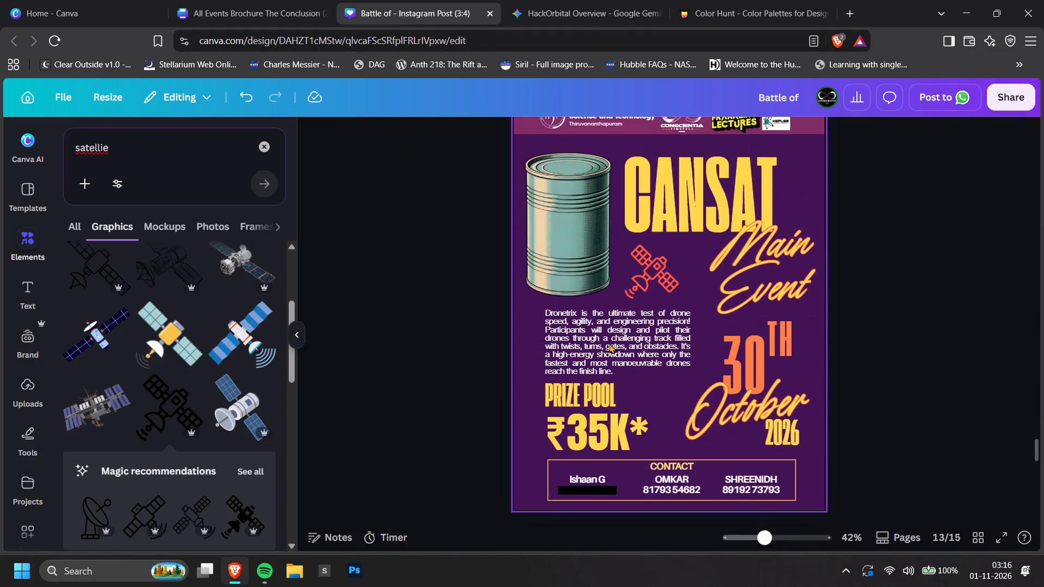
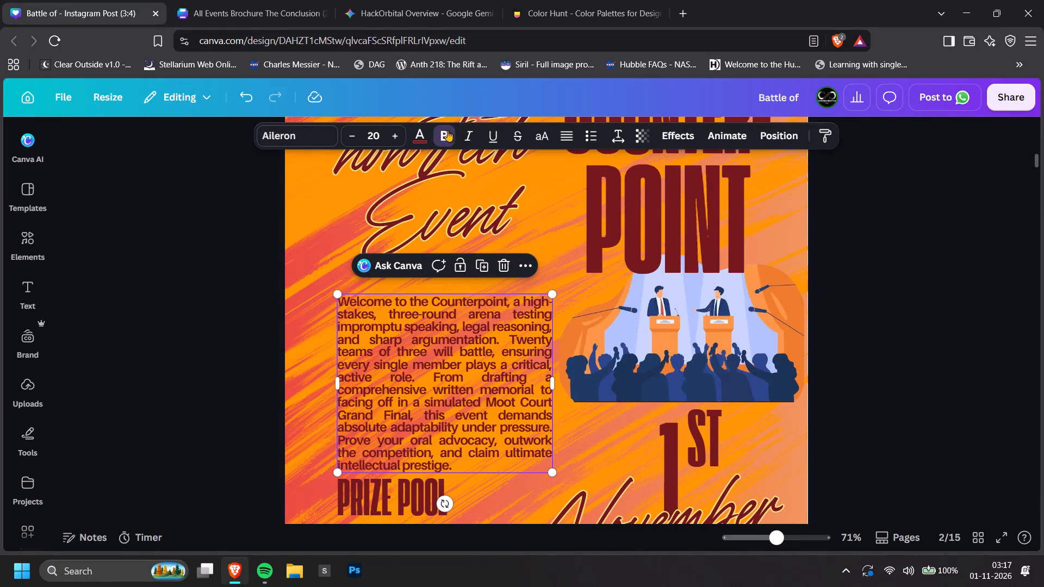
Narrow the Counterpoint description text box on page 2 to about 432 wide and nudge it slightly upward.
{"action": "left_click", "coordinate": [337, 389]}
{"action": "left_click_drag", "start_coordinate": [556, 369], "coordinate": [554, 355]}
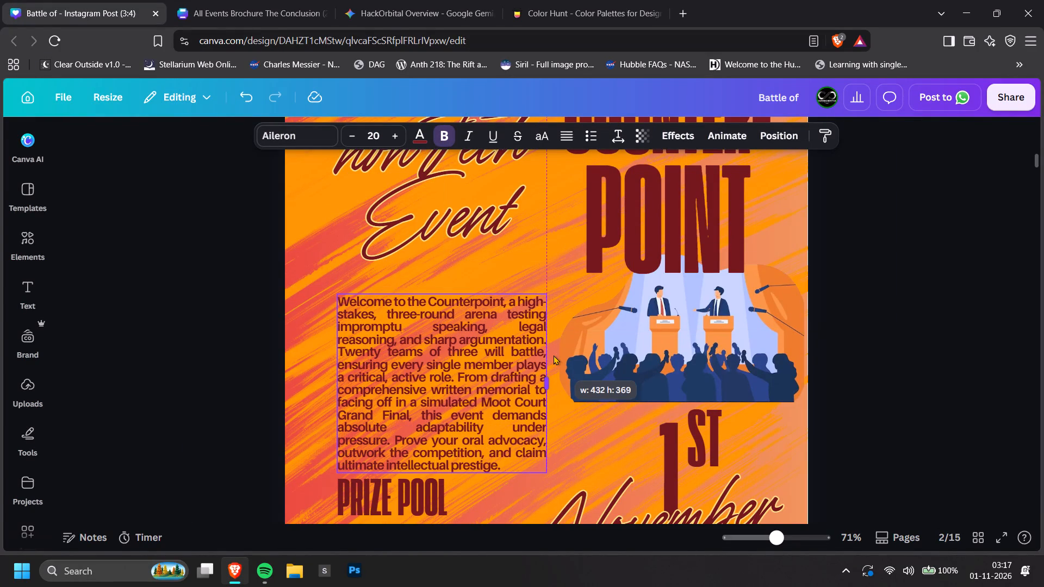
{"action": "left_click_drag", "start_coordinate": [554, 355], "coordinate": [545, 354]}
{"action": "left_click_drag", "start_coordinate": [514, 380], "coordinate": [513, 361]}
{"action": "scroll", "coordinate": [689, 331], "scroll_direction": "down", "scroll_amount": 3, "text": "ctrl"}
{"action": "left_click", "coordinate": [912, 298]}
Nudge the red "Encountered a Wormhole" text slightly up and to the left on the Mock Shark Tank poster, page 4.
{"action": "scroll", "coordinate": [912, 298], "scroll_direction": "down", "scroll_amount": 3}
{"action": "scroll", "coordinate": [851, 298], "scroll_direction": "down", "scroll_amount": 2}
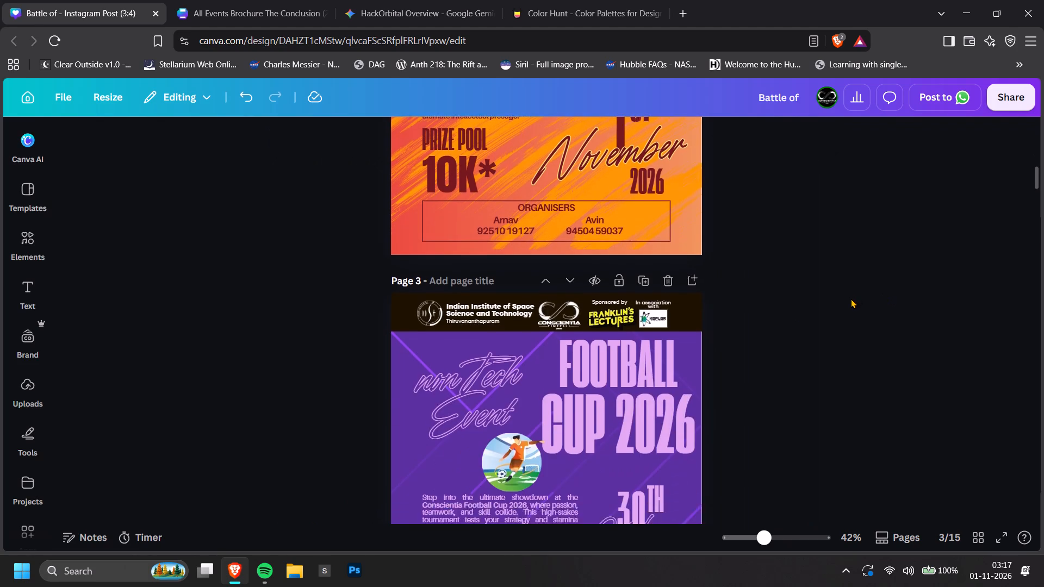
{"action": "scroll", "coordinate": [851, 298], "scroll_direction": "down", "scroll_amount": 12}
{"action": "scroll", "coordinate": [850, 299], "scroll_direction": "up", "scroll_amount": 7}
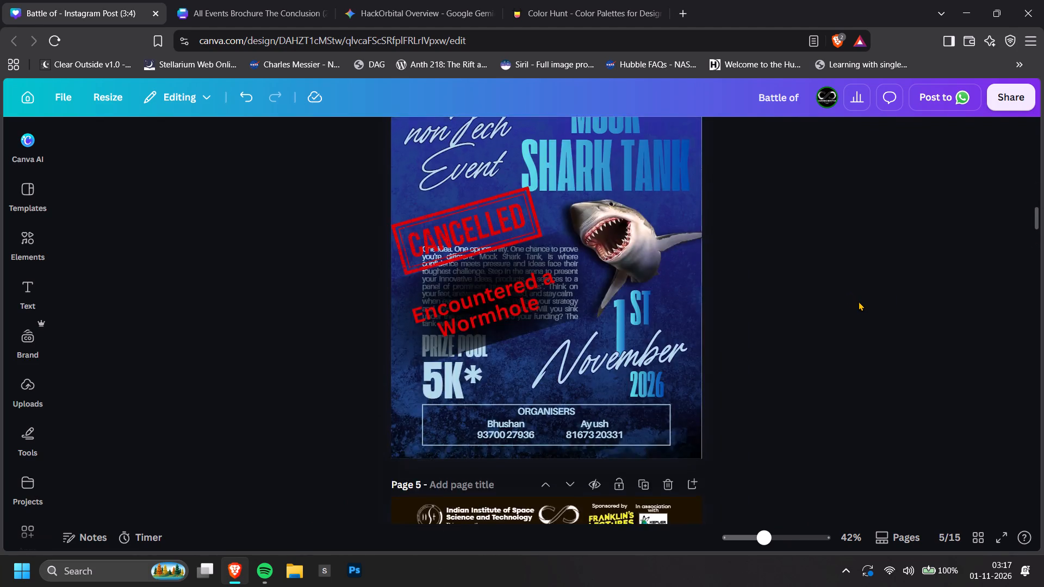
{"action": "left_click", "coordinate": [506, 377]}
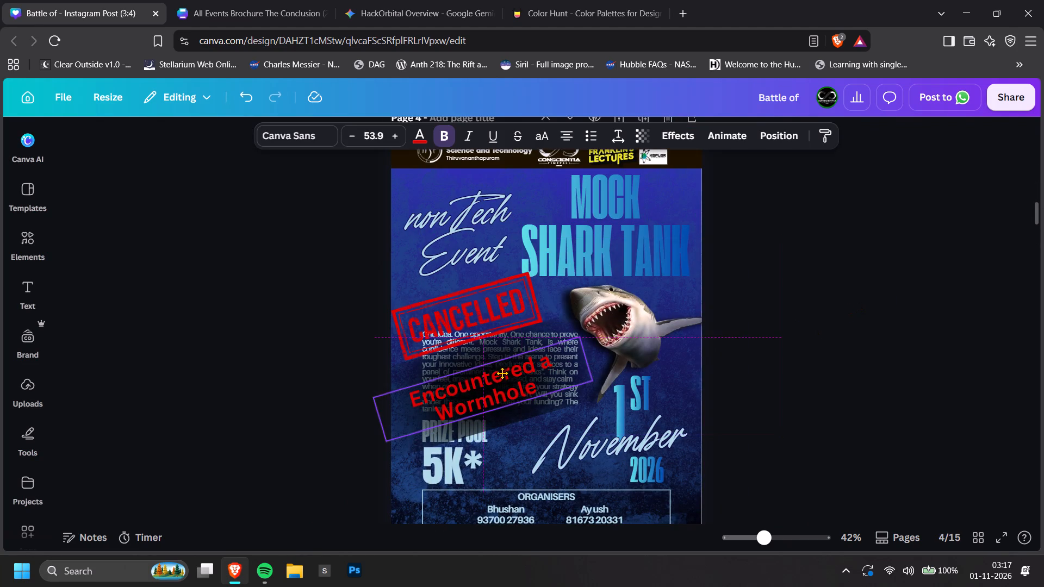
{"action": "left_click", "coordinate": [873, 339]}
Change the effect colour of the "non Tech Event" heading on the IPL Auction poster, page 5, to dark navy.
{"action": "scroll", "coordinate": [873, 339], "scroll_direction": "down", "scroll_amount": 5}
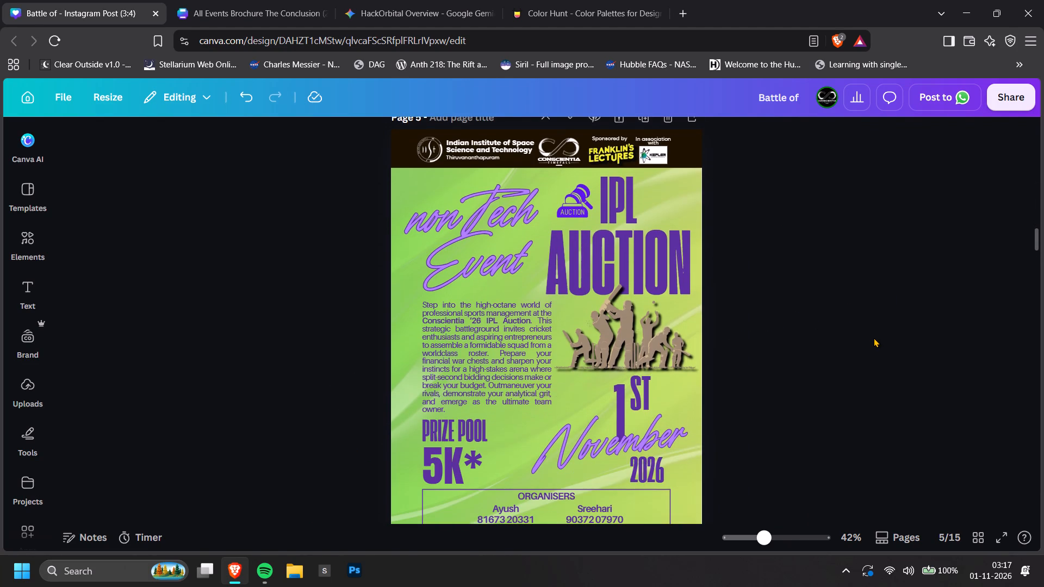
{"action": "left_click", "coordinate": [514, 271]}
{"action": "left_click", "coordinate": [661, 139]}
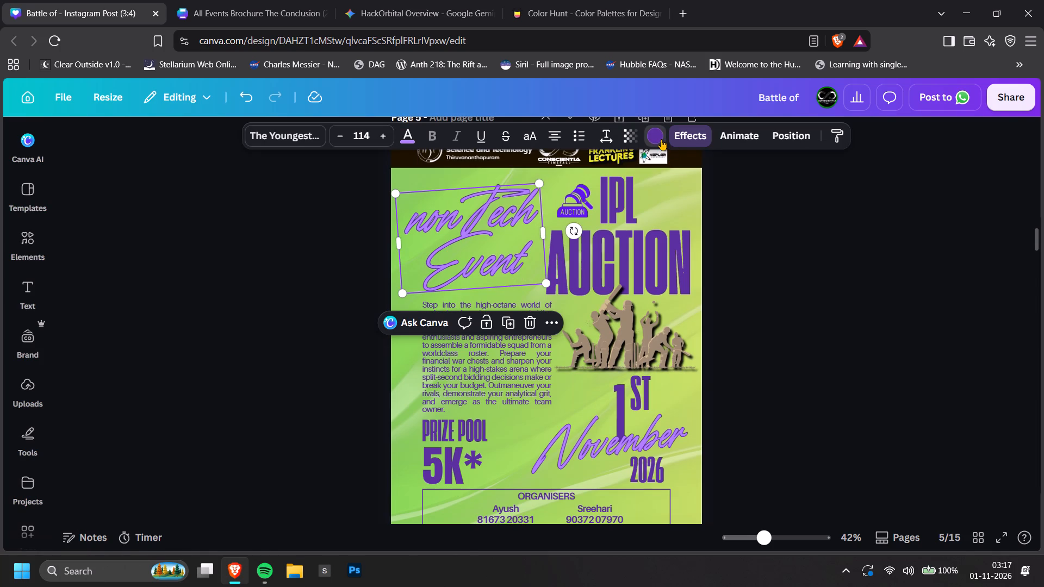
{"action": "left_click", "coordinate": [141, 293]}
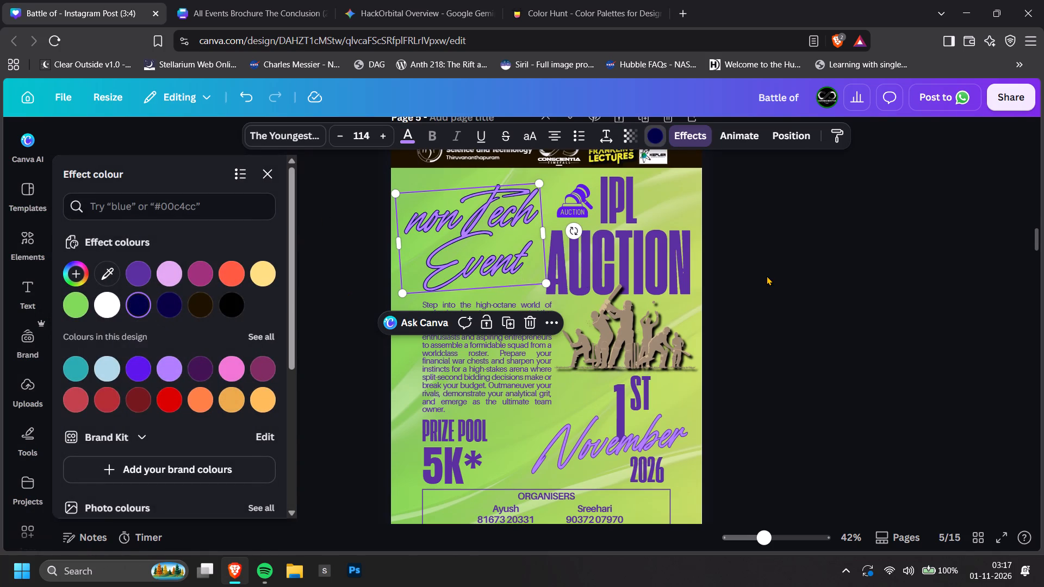
Set the effect colour of the word November on the IPL Auction poster, page 5, to dark navy blue.
{"action": "double_click", "coordinate": [767, 276]}
{"action": "scroll", "coordinate": [768, 275], "scroll_direction": "down", "scroll_amount": 2}
{"action": "left_click", "coordinate": [603, 259]}
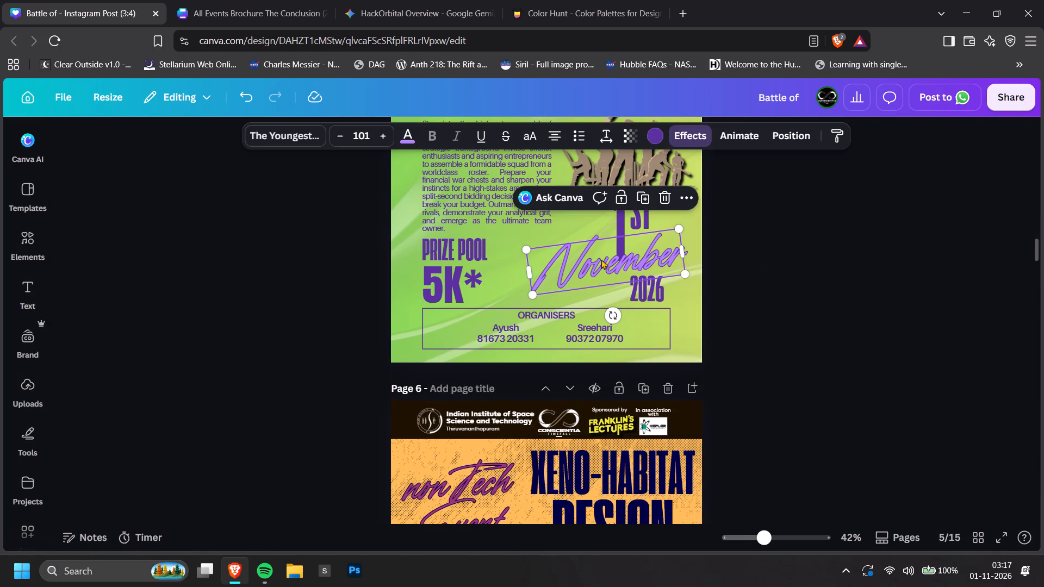
{"action": "left_click", "coordinate": [647, 140]}
{"action": "left_click", "coordinate": [147, 302]}
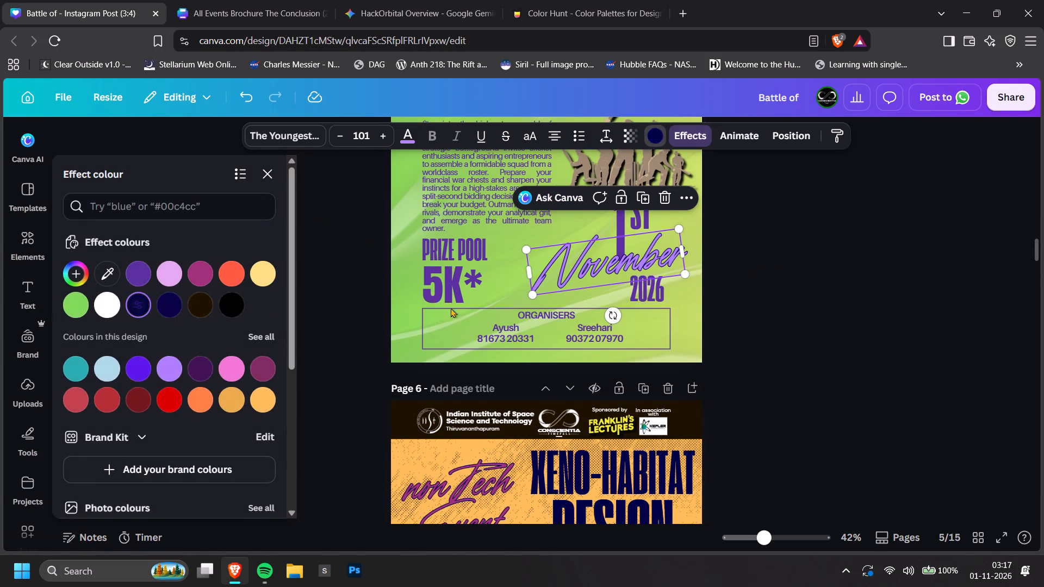
{"action": "double_click", "coordinate": [793, 285]}
Enlarge the castle image slightly on the Hogwarts Mystery poster, page 7.
{"action": "scroll", "coordinate": [793, 285], "scroll_direction": "down", "scroll_amount": 4}
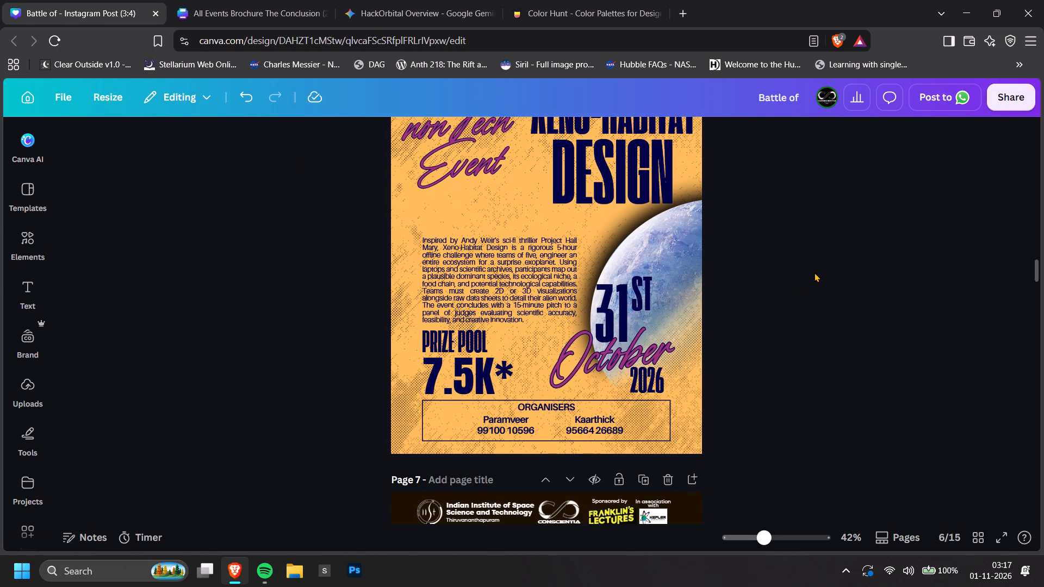
{"action": "scroll", "coordinate": [784, 297], "scroll_direction": "down", "scroll_amount": 5}
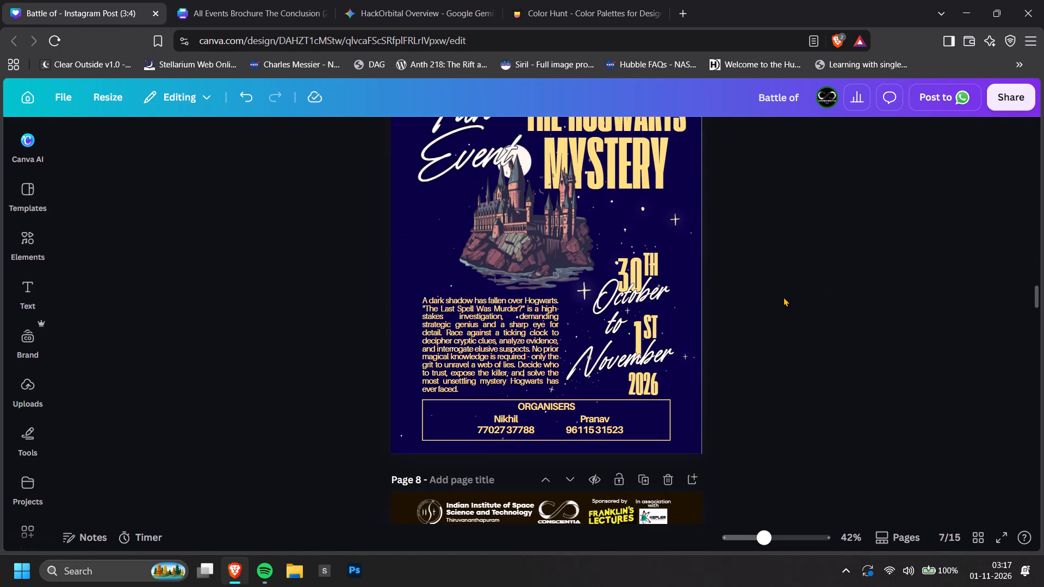
{"action": "left_click", "coordinate": [524, 249]}
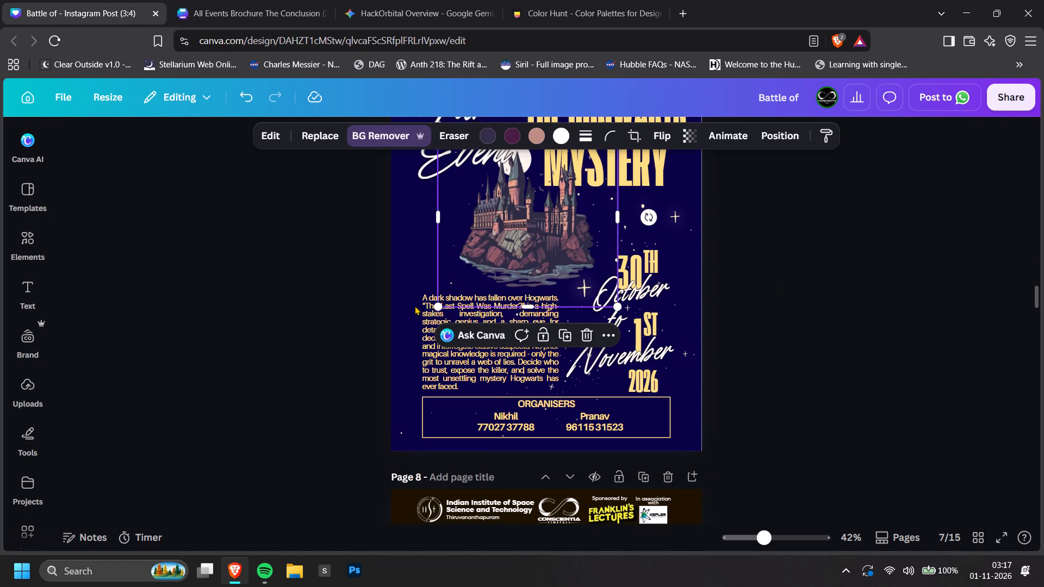
{"action": "left_click_drag", "start_coordinate": [442, 308], "coordinate": [433, 307]}
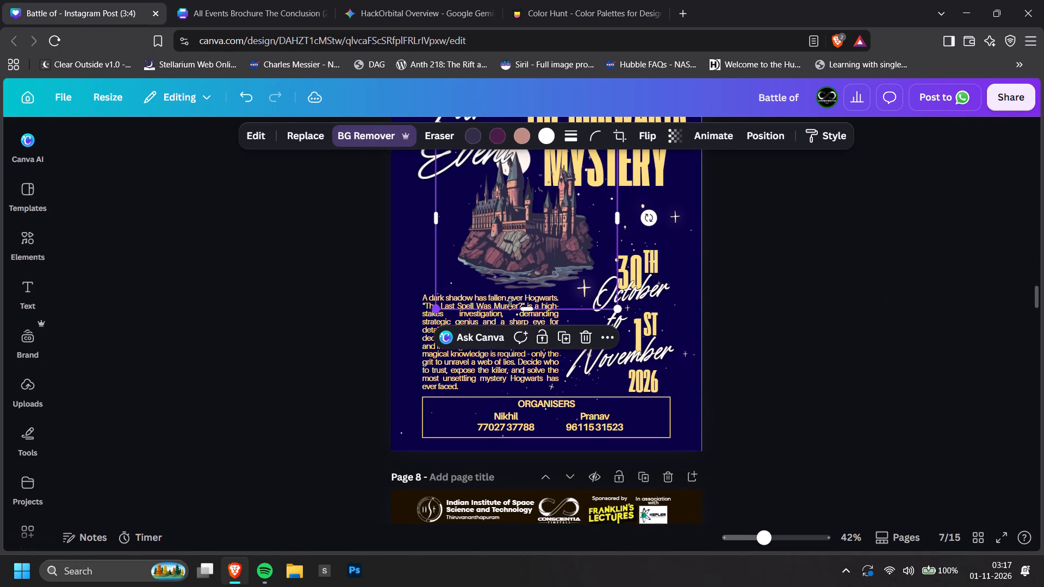
{"action": "left_click", "coordinate": [894, 295]}
Replace the CanSat poster's description on page 13 with the copied shorter text starting "A CanSat is a soda-can-sized satellite simulation".
{"action": "scroll", "coordinate": [895, 295], "scroll_direction": "down", "scroll_amount": 9}
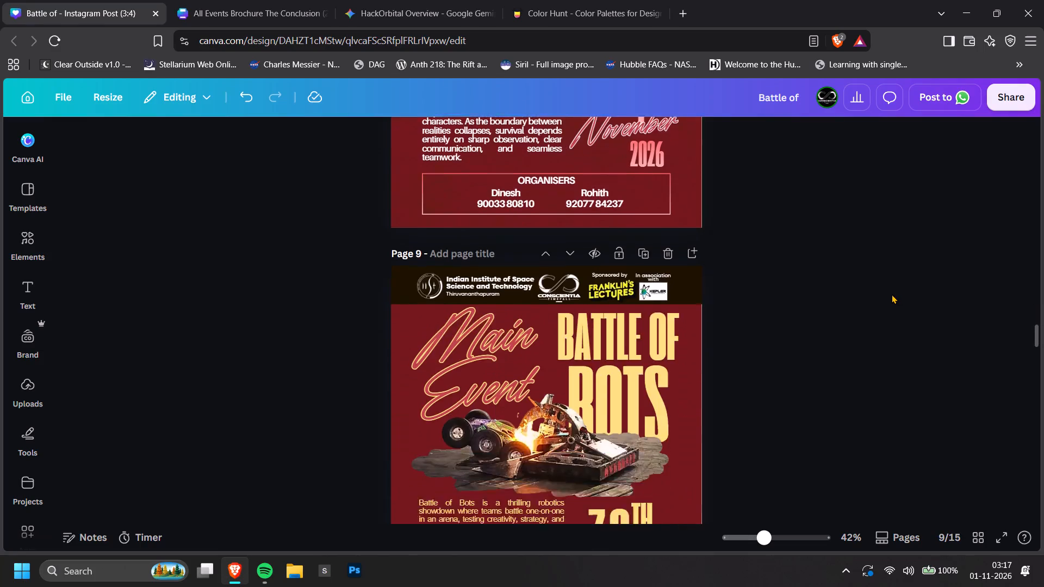
{"action": "scroll", "coordinate": [892, 294], "scroll_direction": "down", "scroll_amount": 13}
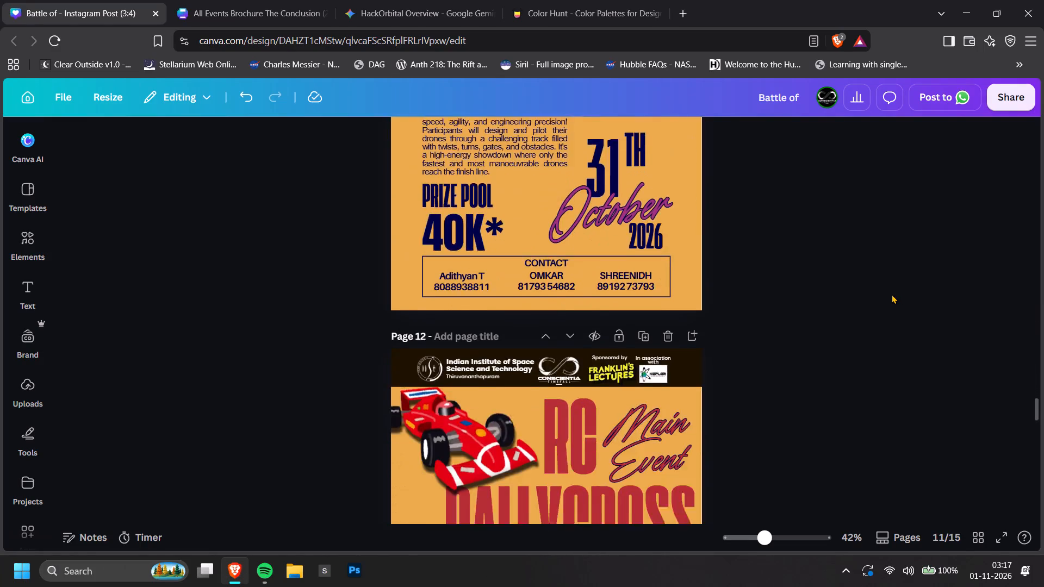
{"action": "scroll", "coordinate": [892, 294], "scroll_direction": "down", "scroll_amount": 8}
{"action": "scroll", "coordinate": [892, 294], "scroll_direction": "up", "scroll_amount": 2}
{"action": "scroll", "coordinate": [892, 294], "scroll_direction": "down", "scroll_amount": 1}
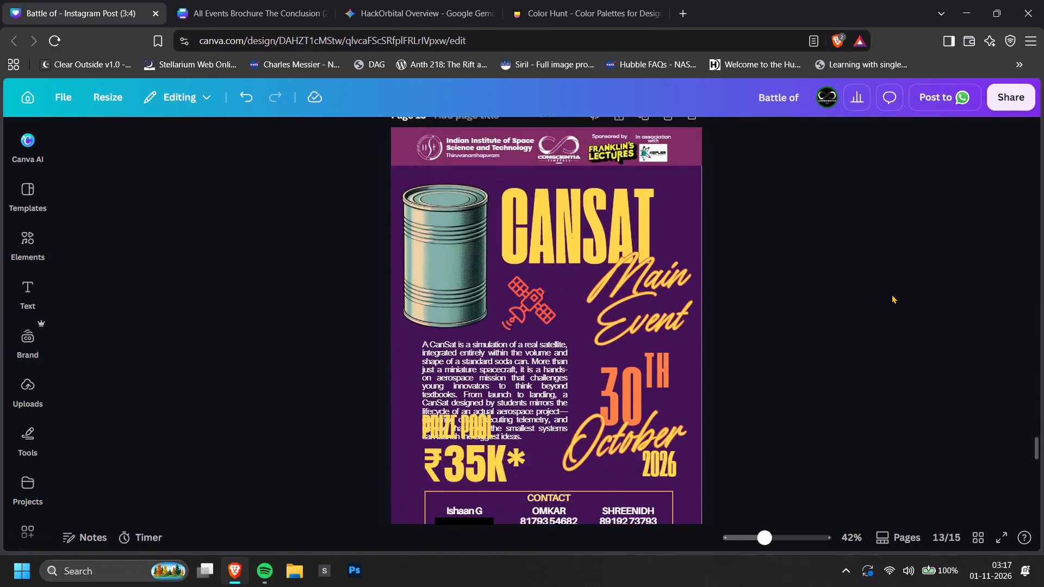
{"action": "scroll", "coordinate": [892, 294], "scroll_direction": "up", "scroll_amount": 6}
{"action": "scroll", "coordinate": [891, 294], "scroll_direction": "down", "scroll_amount": 4}
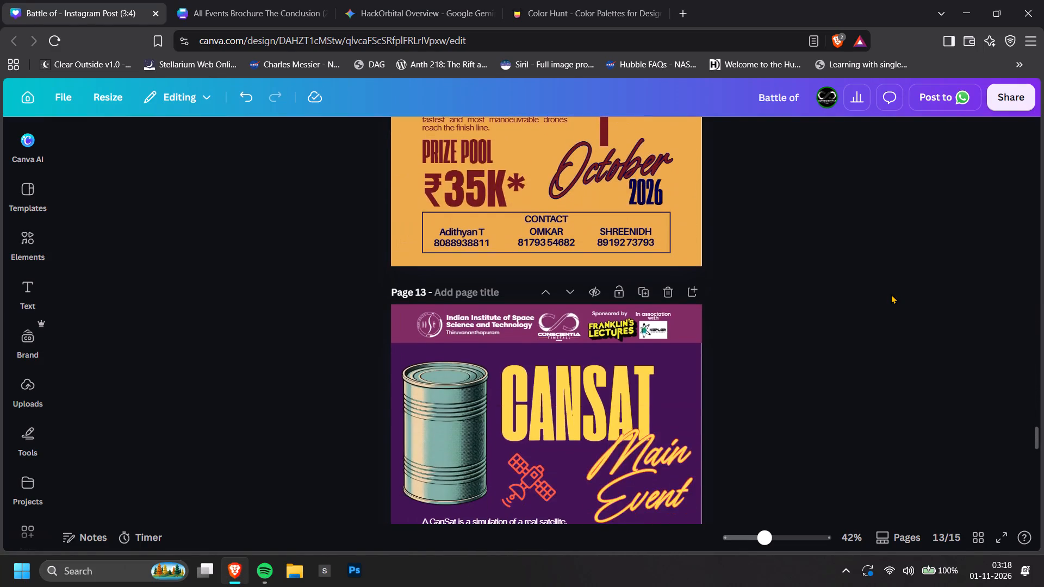
{"action": "scroll", "coordinate": [891, 294], "scroll_direction": "down", "scroll_amount": 7}
{"action": "scroll", "coordinate": [891, 294], "scroll_direction": "up", "scroll_amount": 4}
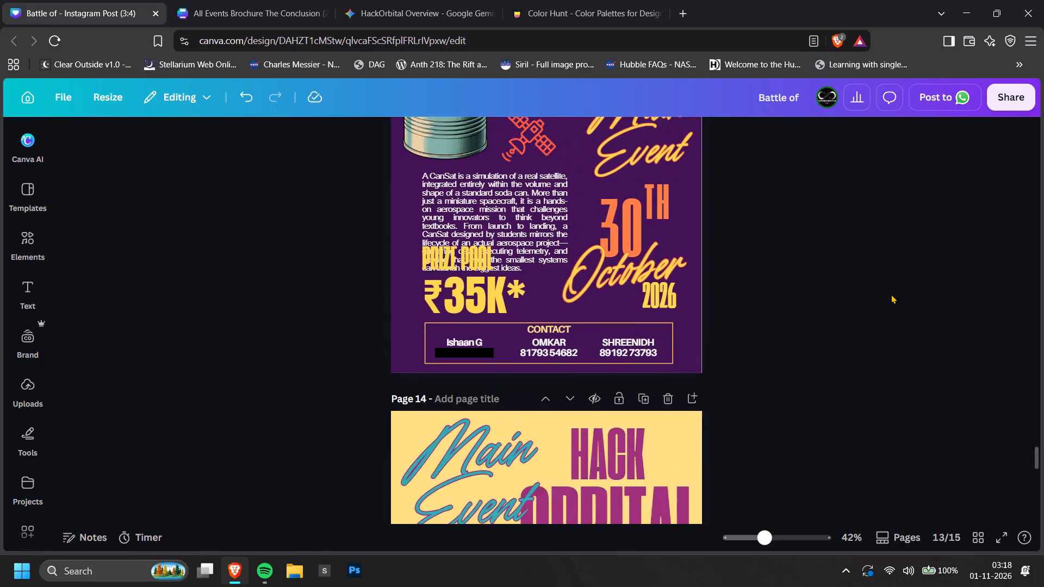
{"action": "scroll", "coordinate": [694, 293], "scroll_direction": "up", "scroll_amount": 1}
{"action": "key", "text": "ctrl+v"}
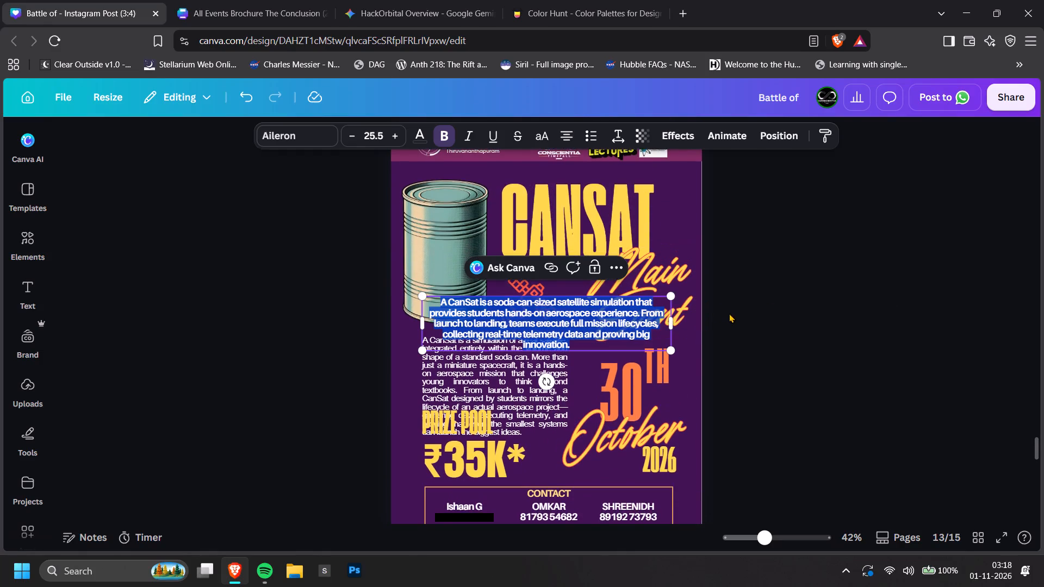
{"action": "key", "text": "ctrl+x"}
{"action": "double_click", "coordinate": [501, 358]}
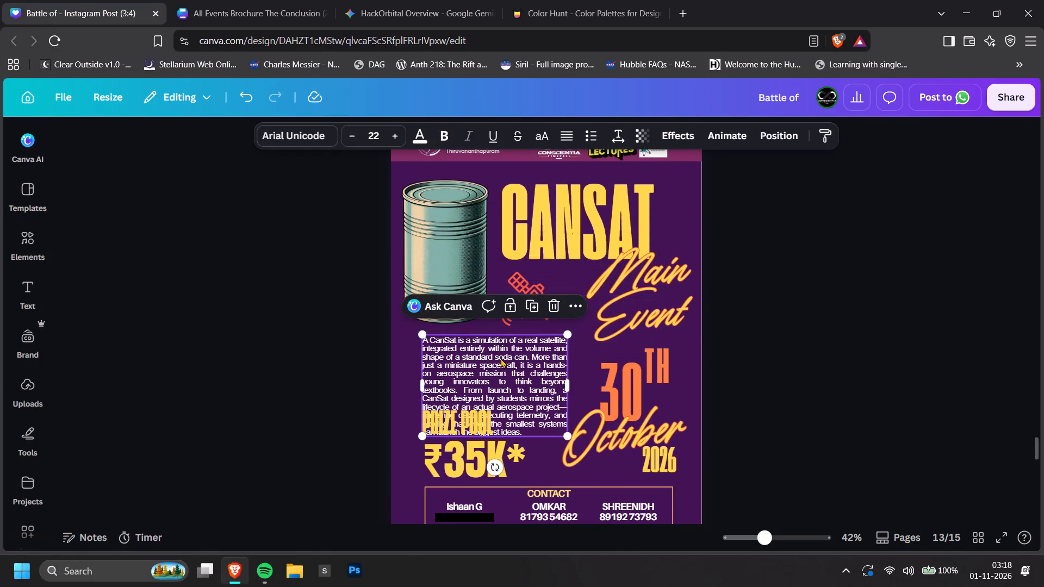
{"action": "key", "text": "ctrl+a"}
{"action": "key", "text": "ctrl+v"}
{"action": "left_click", "coordinate": [727, 363]}
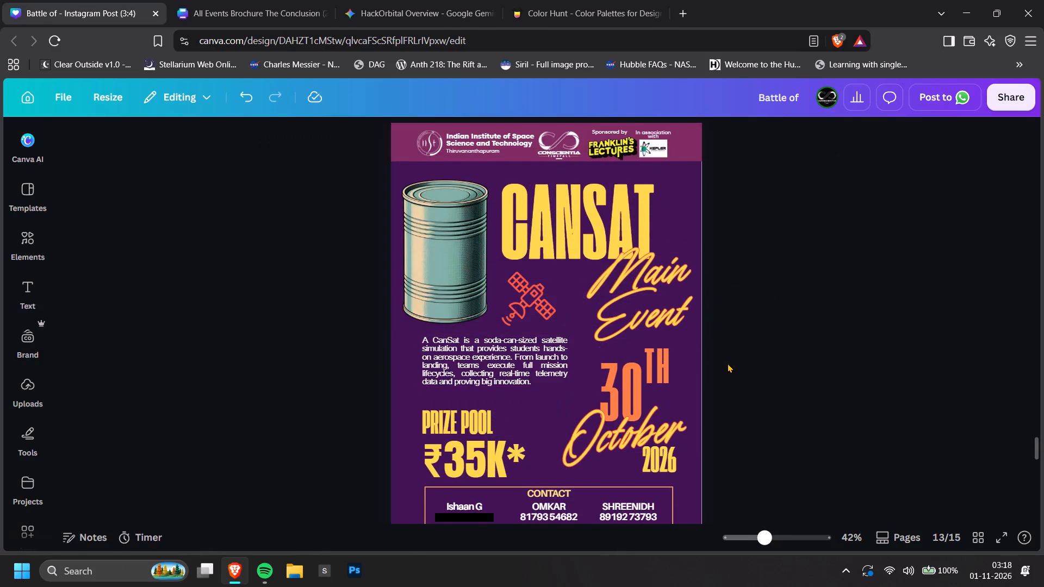
Move the CanSat description slightly down, closer to the prize pool heading.
{"action": "scroll", "coordinate": [457, 397], "scroll_direction": "up", "scroll_amount": 3, "text": "ctrl"}
{"action": "left_click_drag", "start_coordinate": [462, 369], "coordinate": [462, 383]}
{"action": "scroll", "coordinate": [471, 382], "scroll_direction": "down", "scroll_amount": 1}
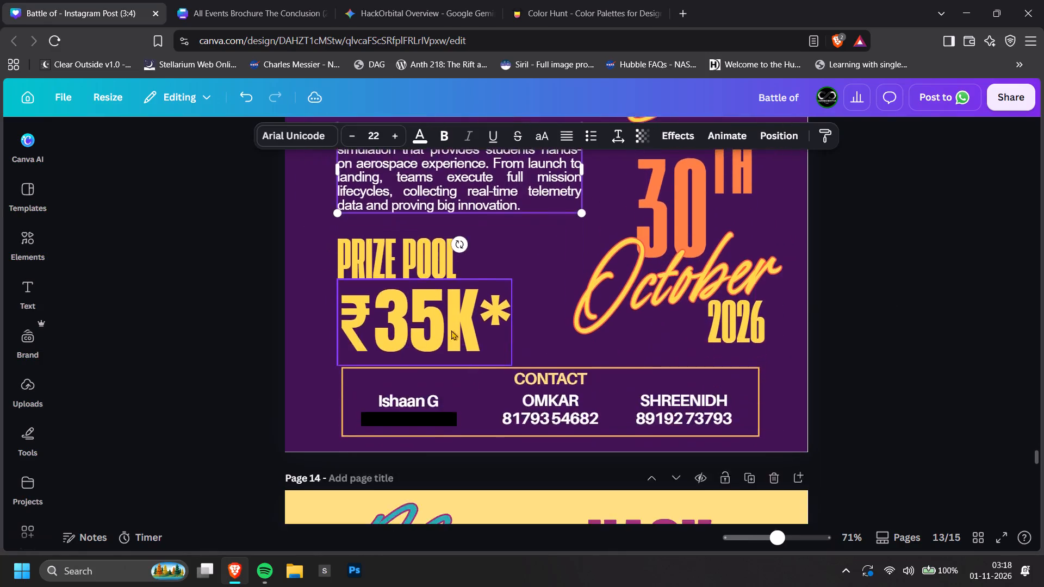
Replace the CanSat poster's prize amount with 50K*, copied from the CanSat page of the All Events Brochure.
{"action": "left_click", "coordinate": [294, 0]}
{"action": "double_click", "coordinate": [662, 217]}
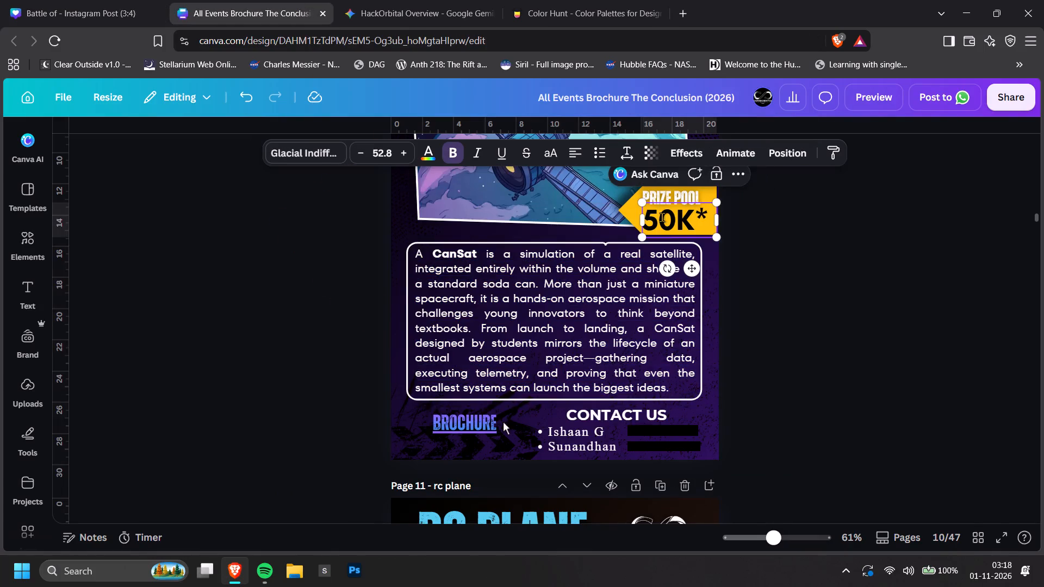
{"action": "triple_click", "coordinate": [662, 217]}
{"action": "key", "text": "ctrl+c"}
{"action": "left_click", "coordinate": [357, 0]}
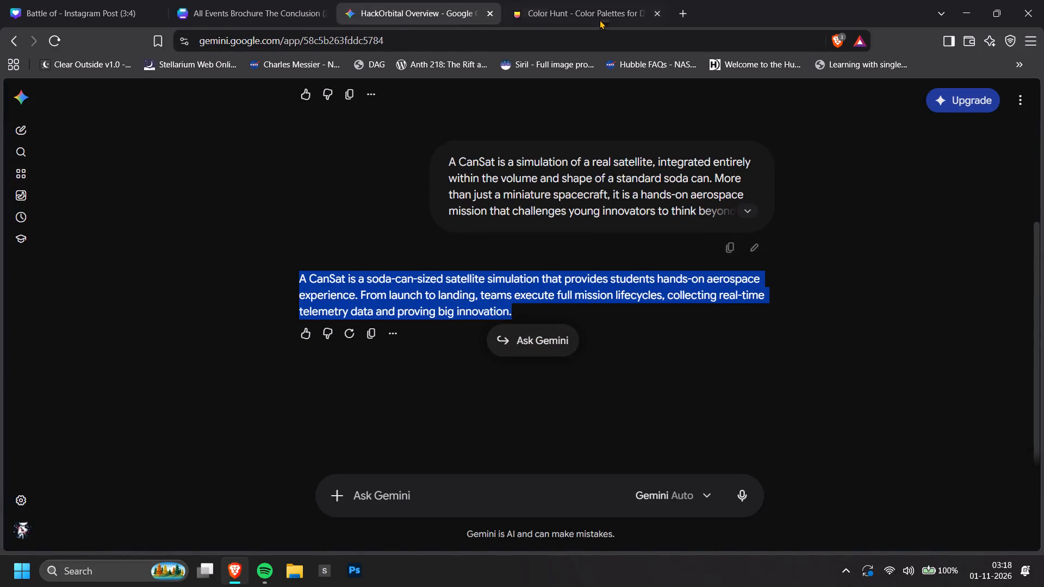
{"action": "left_click", "coordinate": [600, 16]}
{"action": "left_click", "coordinate": [215, 0]}
{"action": "left_click", "coordinate": [123, 0]}
{"action": "left_click_drag", "start_coordinate": [59, 1], "coordinate": [343, 15]}
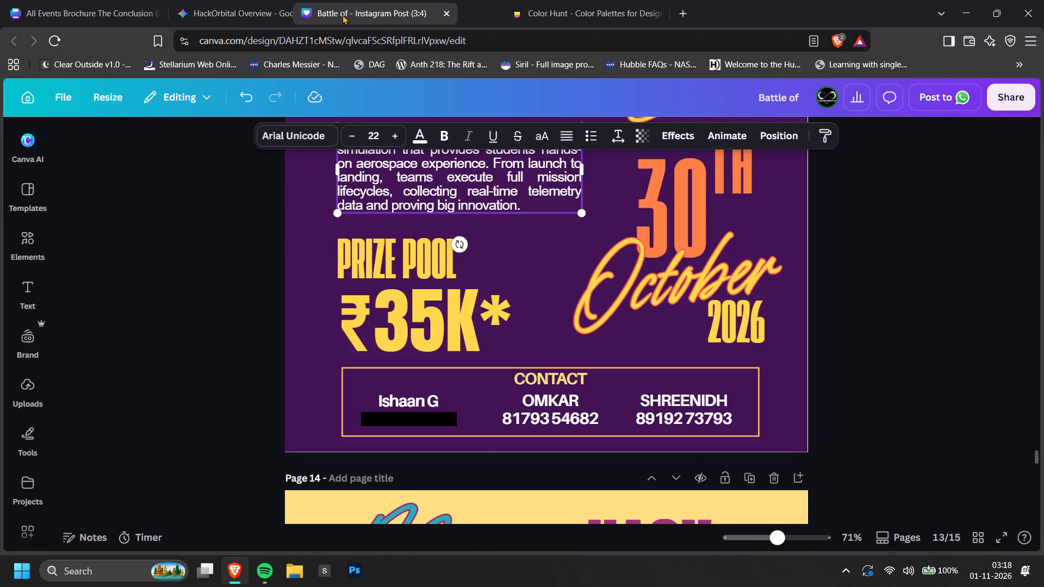
{"action": "left_click_drag", "start_coordinate": [343, 15], "coordinate": [259, 14]}
{"action": "double_click", "coordinate": [384, 316]}
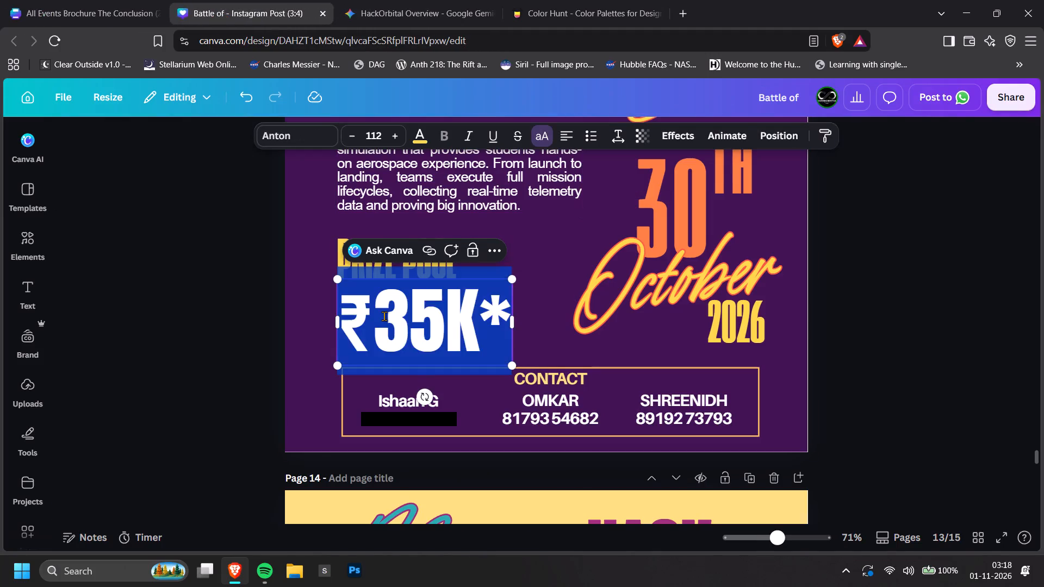
{"action": "key", "text": "ctrl+v"}
{"action": "left_click", "coordinate": [879, 293]}
{"action": "scroll", "coordinate": [883, 293], "scroll_direction": "up", "scroll_amount": 1}
{"action": "left_click", "coordinate": [152, 0]}
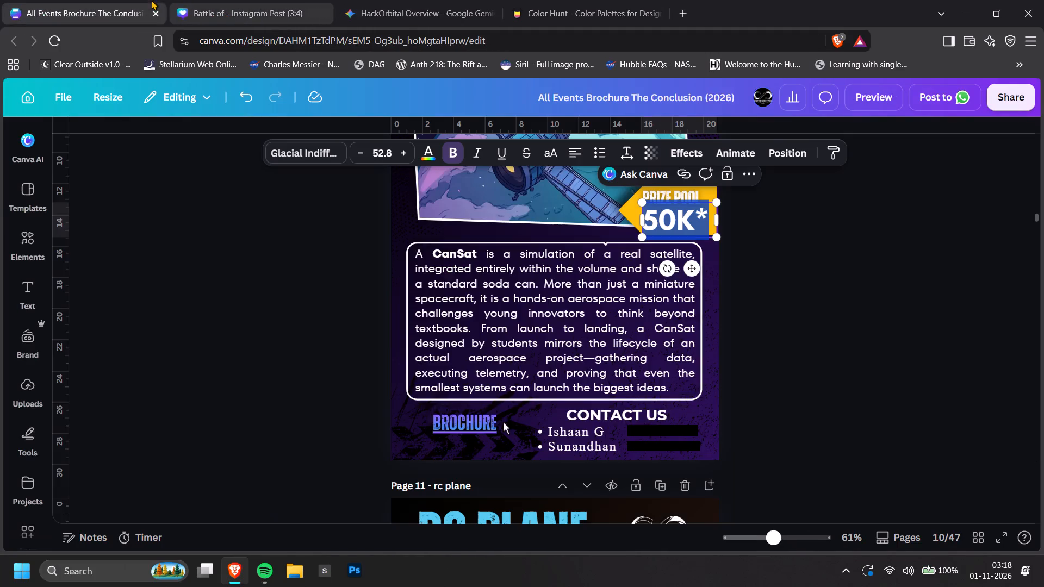
{"action": "double_click", "coordinate": [473, 414]}
{"action": "left_click", "coordinate": [457, 390]}
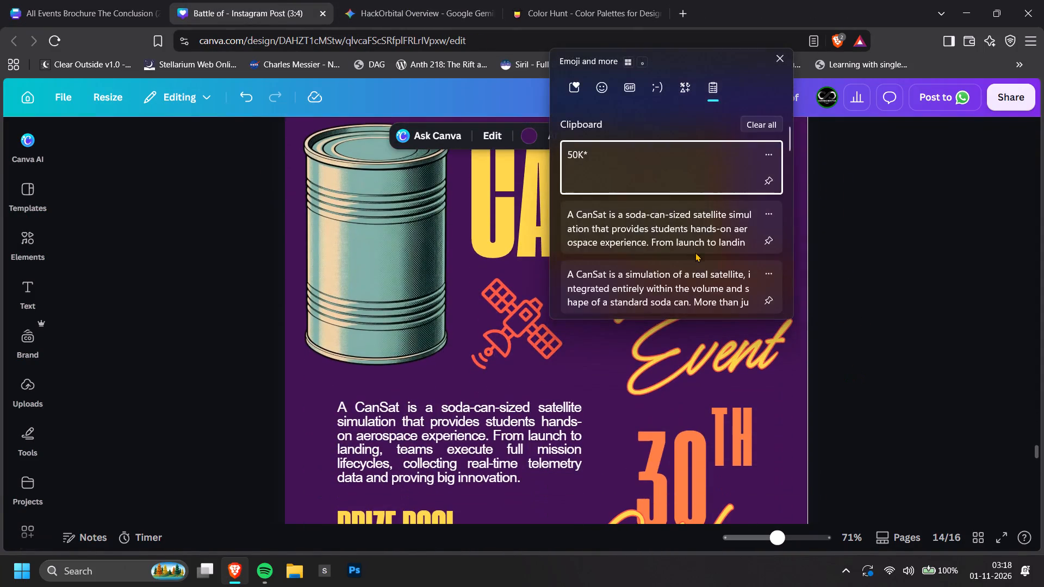
{"action": "scroll", "coordinate": [695, 252], "scroll_direction": "down", "scroll_amount": 5}
{"action": "left_click", "coordinate": [631, 147]}
{"action": "key", "text": "ctrl+v"}
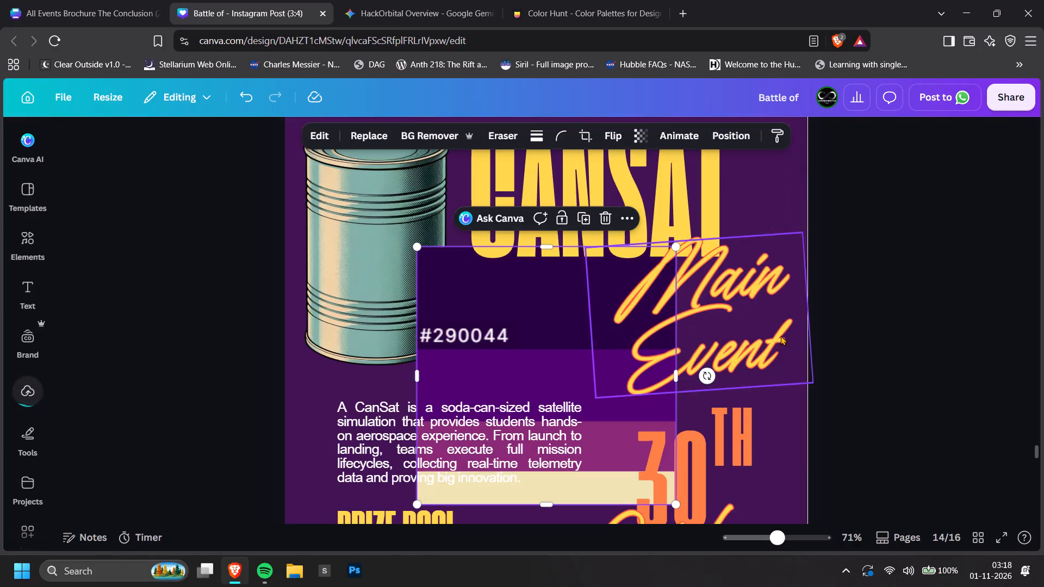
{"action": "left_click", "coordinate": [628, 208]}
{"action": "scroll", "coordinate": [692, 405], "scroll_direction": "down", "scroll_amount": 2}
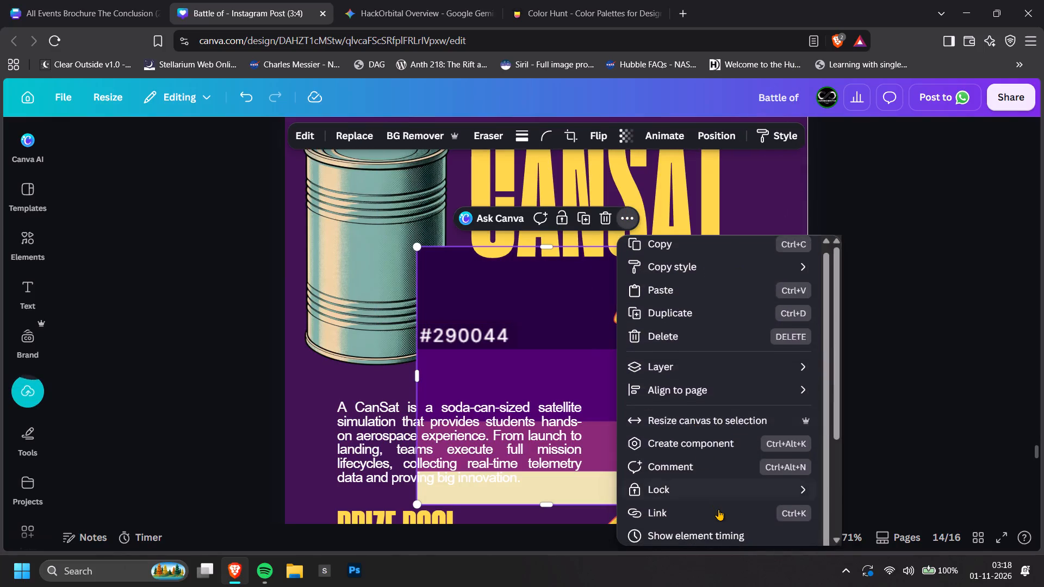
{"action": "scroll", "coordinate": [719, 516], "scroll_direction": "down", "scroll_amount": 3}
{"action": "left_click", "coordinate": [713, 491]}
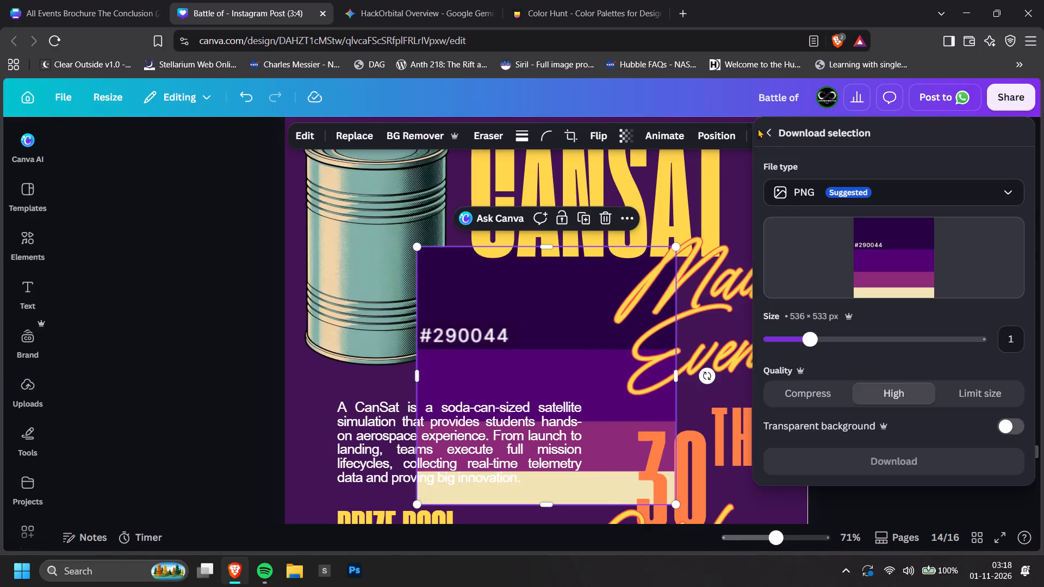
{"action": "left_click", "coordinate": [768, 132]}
Apply the #290044 palette image's colours to the whole duplicated CanSat page.
{"action": "left_click", "coordinate": [629, 209]}
{"action": "left_click", "coordinate": [628, 213]}
{"action": "scroll", "coordinate": [719, 403], "scroll_direction": "down", "scroll_amount": 4}
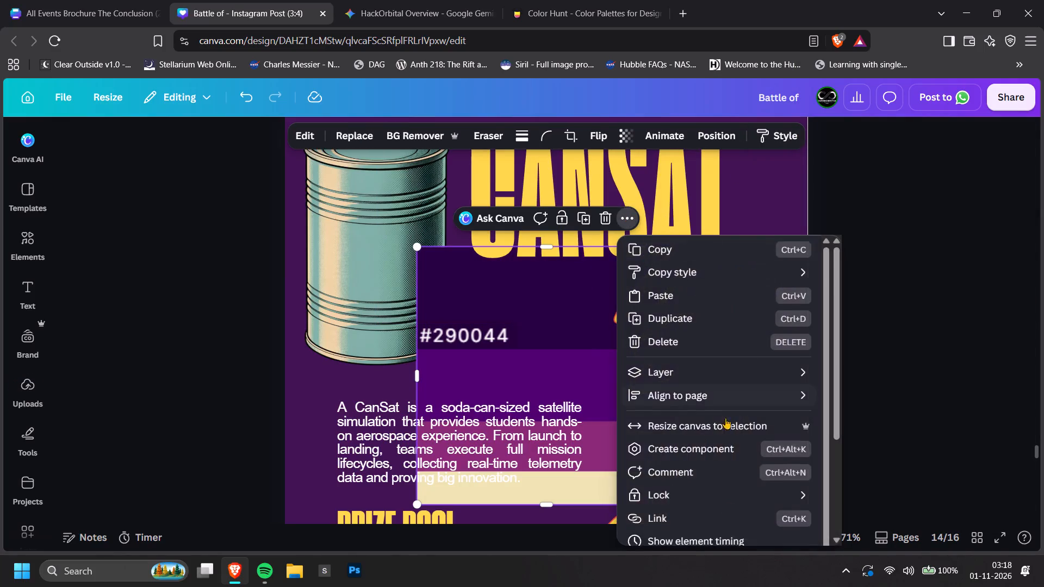
{"action": "scroll", "coordinate": [733, 467], "scroll_direction": "down", "scroll_amount": 4}
{"action": "left_click", "coordinate": [730, 469]}
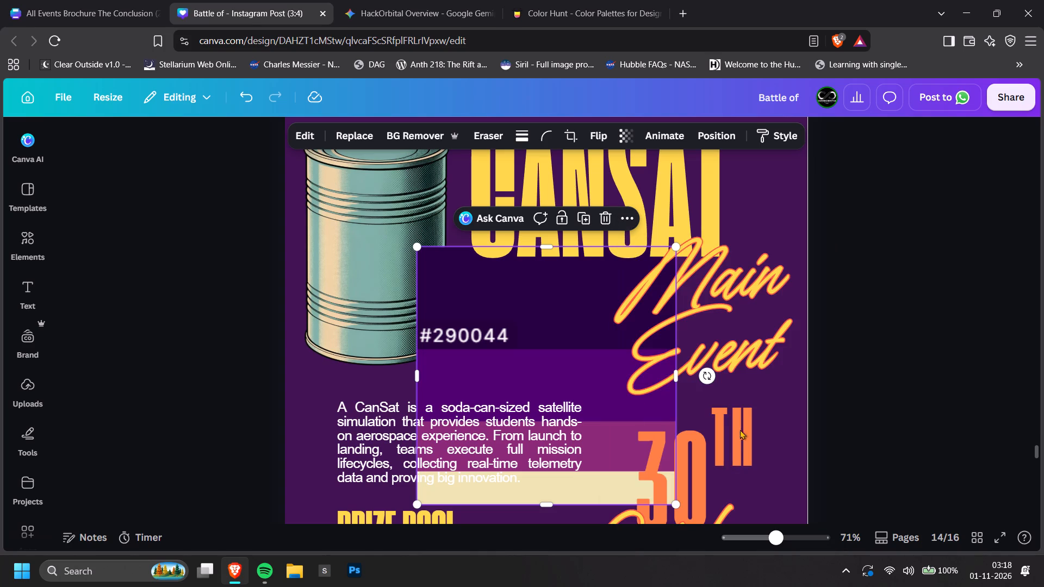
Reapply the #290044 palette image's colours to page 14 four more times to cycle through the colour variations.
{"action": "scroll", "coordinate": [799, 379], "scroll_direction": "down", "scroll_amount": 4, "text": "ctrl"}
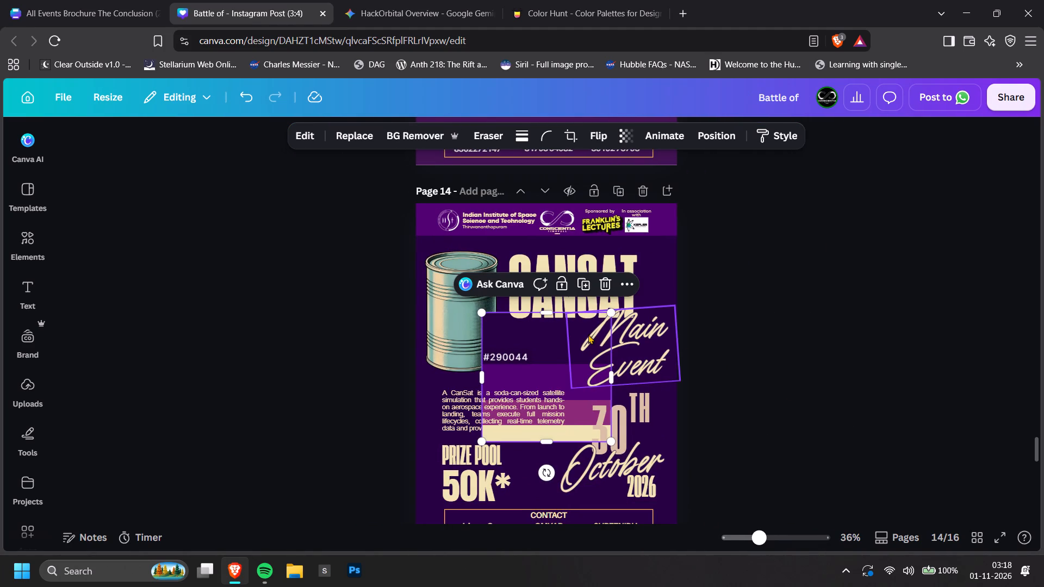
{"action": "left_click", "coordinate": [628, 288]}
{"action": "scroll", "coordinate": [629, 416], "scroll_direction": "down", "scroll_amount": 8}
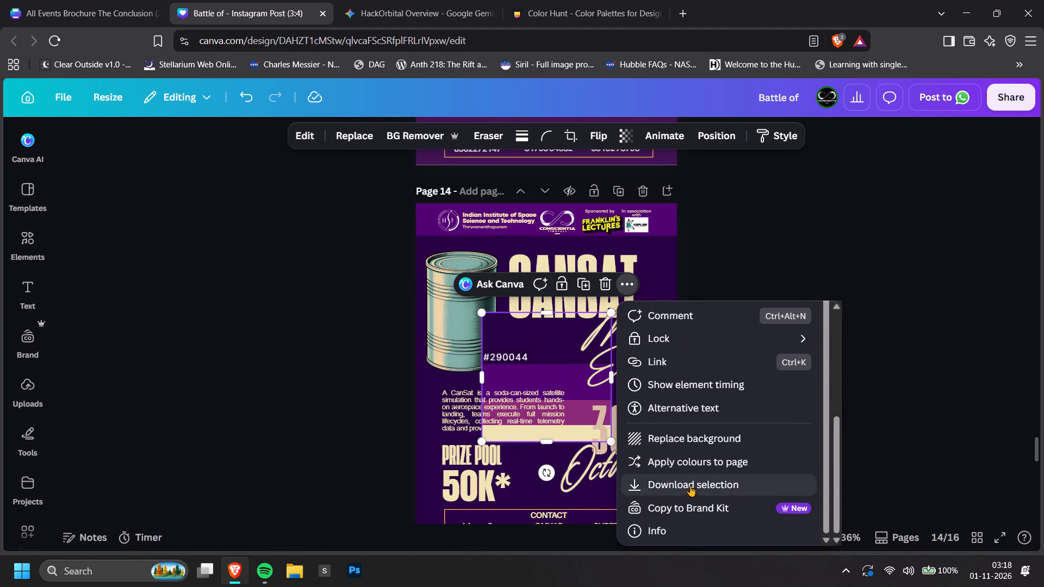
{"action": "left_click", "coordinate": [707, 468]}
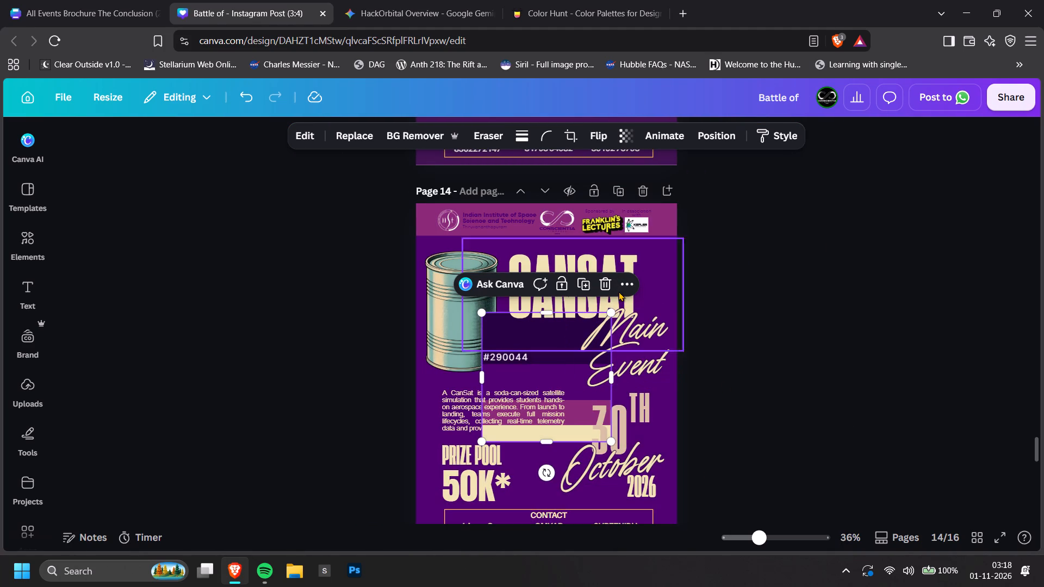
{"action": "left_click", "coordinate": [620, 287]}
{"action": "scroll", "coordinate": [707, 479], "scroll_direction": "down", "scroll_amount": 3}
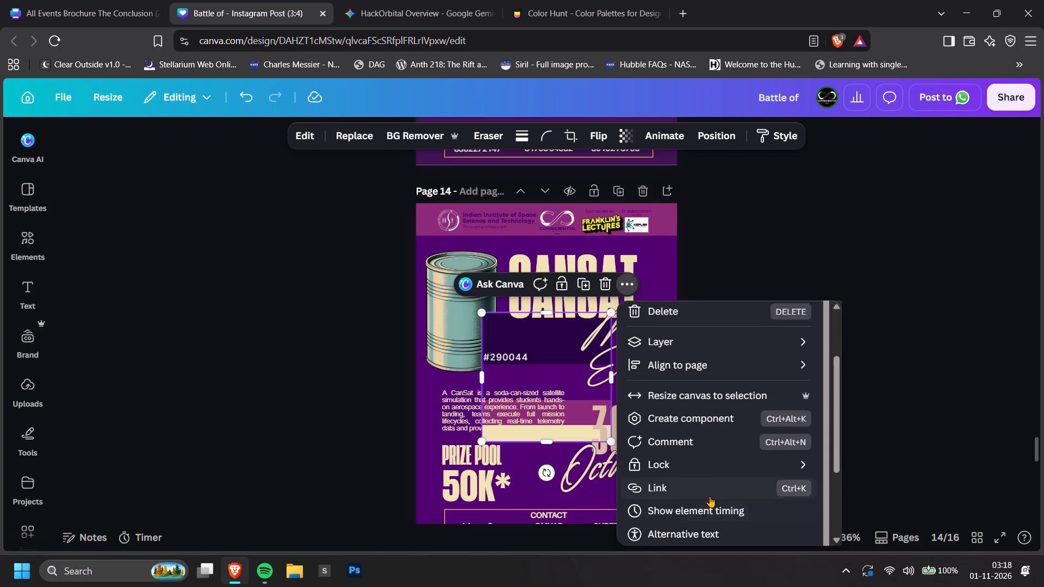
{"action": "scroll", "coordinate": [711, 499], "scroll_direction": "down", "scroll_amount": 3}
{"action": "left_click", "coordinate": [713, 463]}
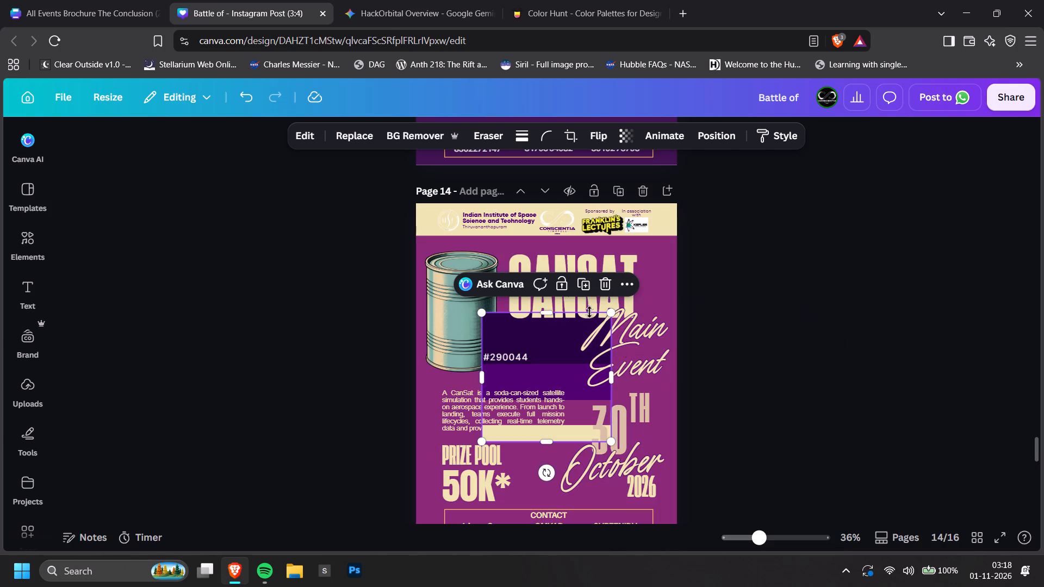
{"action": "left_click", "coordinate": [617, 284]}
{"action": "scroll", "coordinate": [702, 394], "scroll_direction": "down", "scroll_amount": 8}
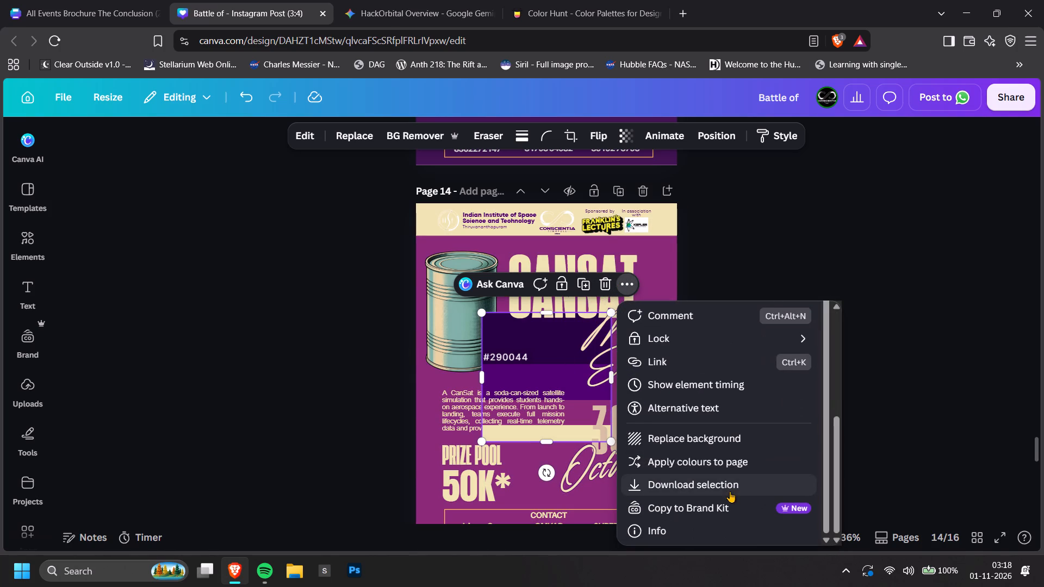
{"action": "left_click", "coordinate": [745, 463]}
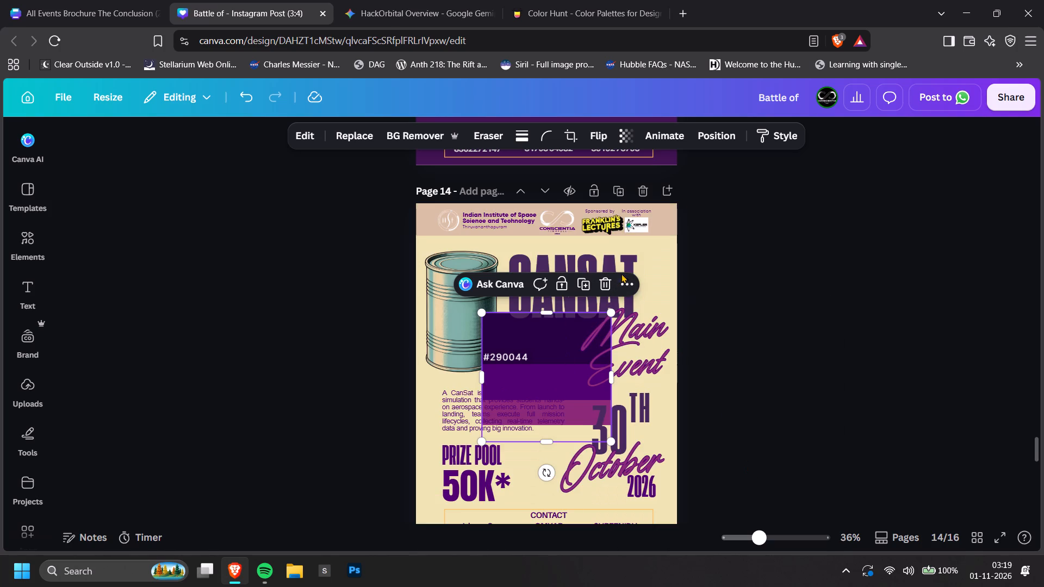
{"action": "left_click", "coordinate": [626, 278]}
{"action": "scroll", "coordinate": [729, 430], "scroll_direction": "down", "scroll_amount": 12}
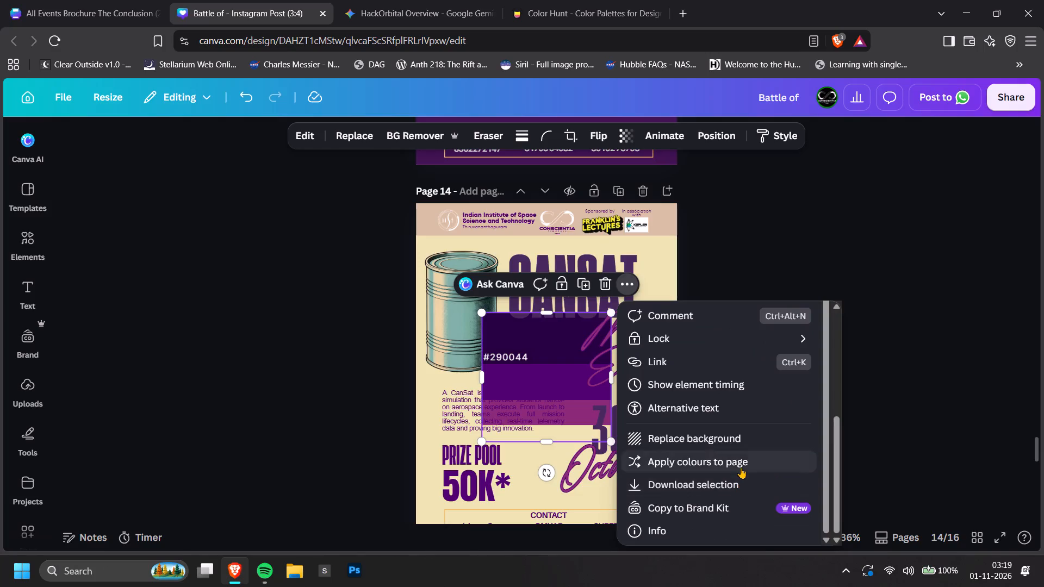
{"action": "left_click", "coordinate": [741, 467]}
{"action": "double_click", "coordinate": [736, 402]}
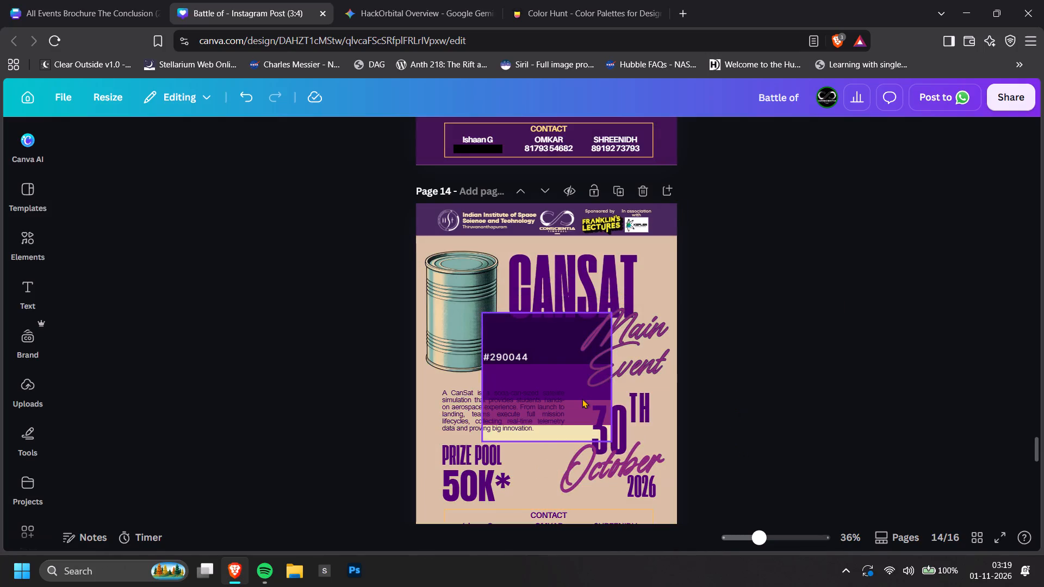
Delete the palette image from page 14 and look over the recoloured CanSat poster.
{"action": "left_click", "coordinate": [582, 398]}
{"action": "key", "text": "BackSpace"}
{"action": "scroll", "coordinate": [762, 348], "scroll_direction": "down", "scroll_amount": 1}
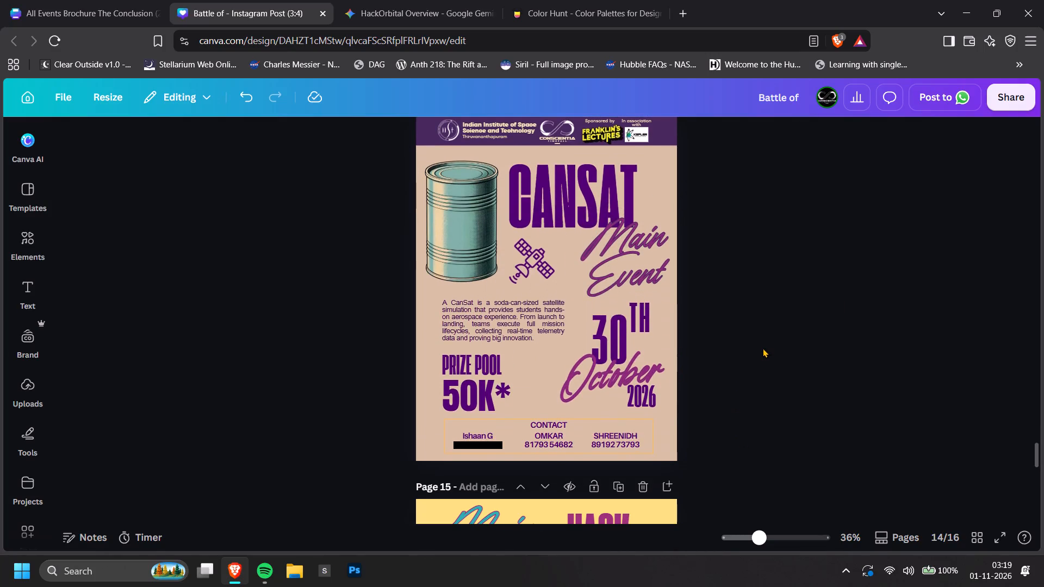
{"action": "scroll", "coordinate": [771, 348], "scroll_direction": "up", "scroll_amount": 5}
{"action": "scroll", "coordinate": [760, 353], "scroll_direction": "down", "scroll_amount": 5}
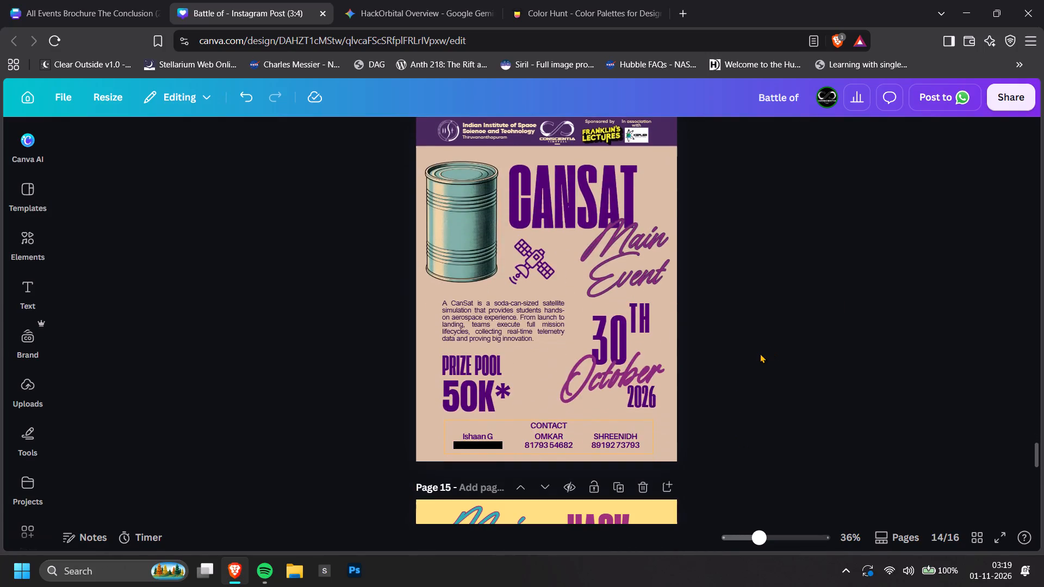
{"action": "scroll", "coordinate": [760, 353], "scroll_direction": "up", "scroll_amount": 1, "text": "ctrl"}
Paste the #290044 palette image onto page 14 again and apply its colours to the page.
{"action": "key", "text": "ctrl+v"}
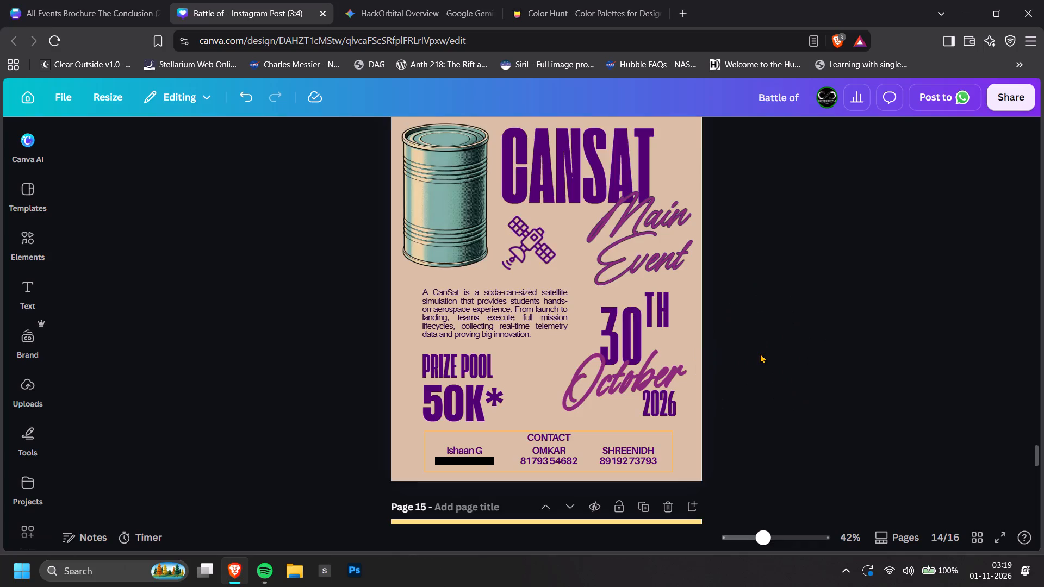
{"action": "left_click", "coordinate": [618, 164]}
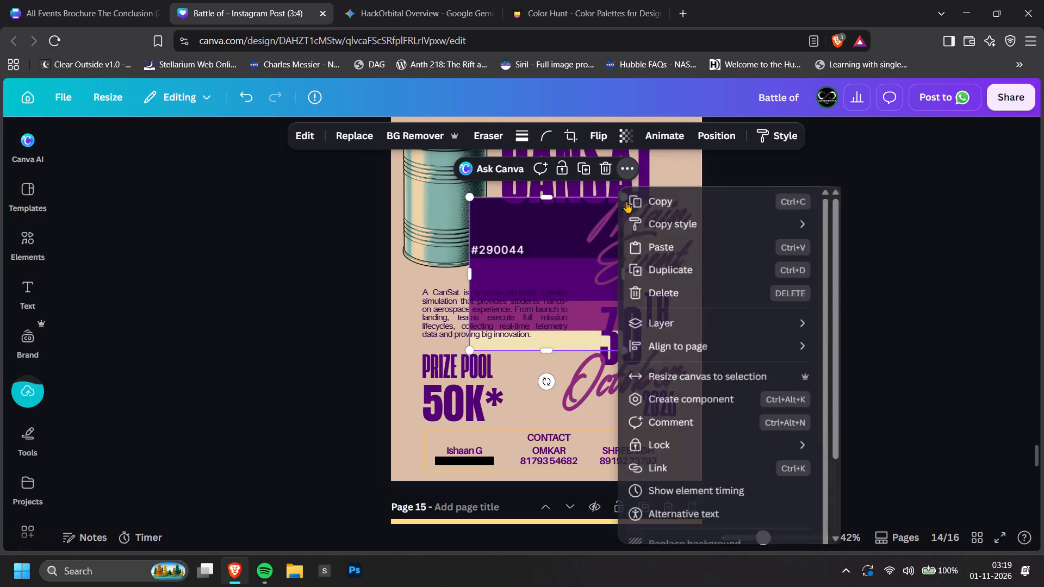
{"action": "scroll", "coordinate": [664, 299], "scroll_direction": "down", "scroll_amount": 4}
{"action": "scroll", "coordinate": [697, 451], "scroll_direction": "down", "scroll_amount": 3}
{"action": "left_click", "coordinate": [701, 474]}
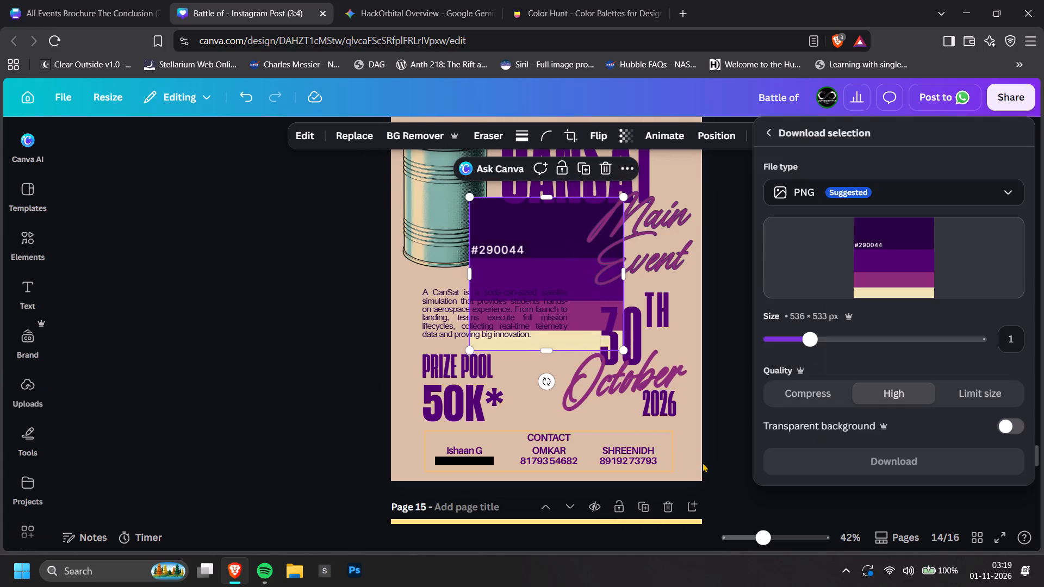
Apply the #290044 palette image's colours to page 14 once more to get another colour variation.
{"action": "double_click", "coordinate": [631, 166]}
{"action": "scroll", "coordinate": [742, 403], "scroll_direction": "down", "scroll_amount": 5}
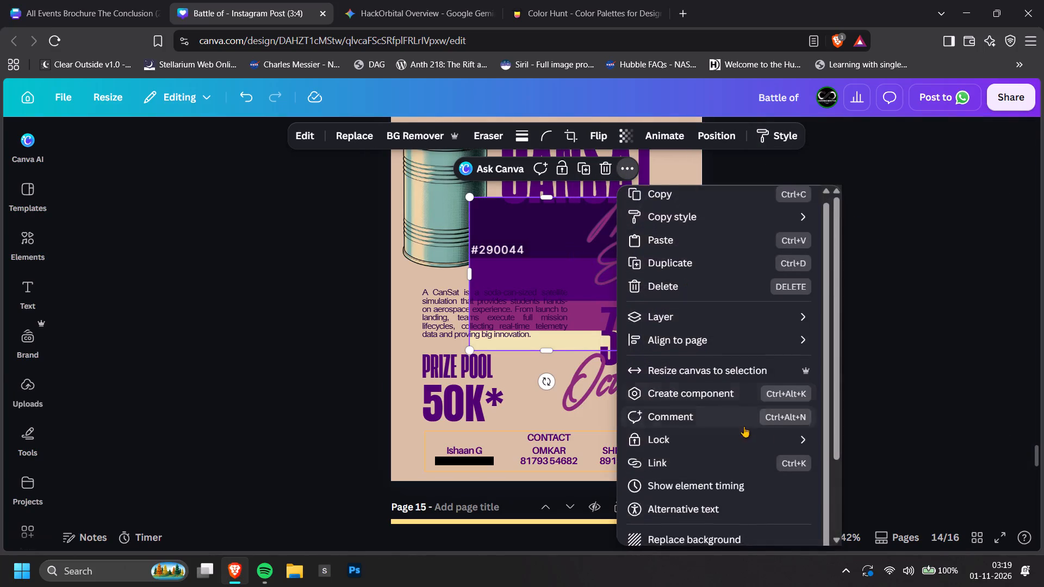
{"action": "scroll", "coordinate": [744, 426], "scroll_direction": "down", "scroll_amount": 2}
{"action": "left_click", "coordinate": [745, 464]}
{"action": "scroll", "coordinate": [738, 444], "scroll_direction": "up", "scroll_amount": 1}
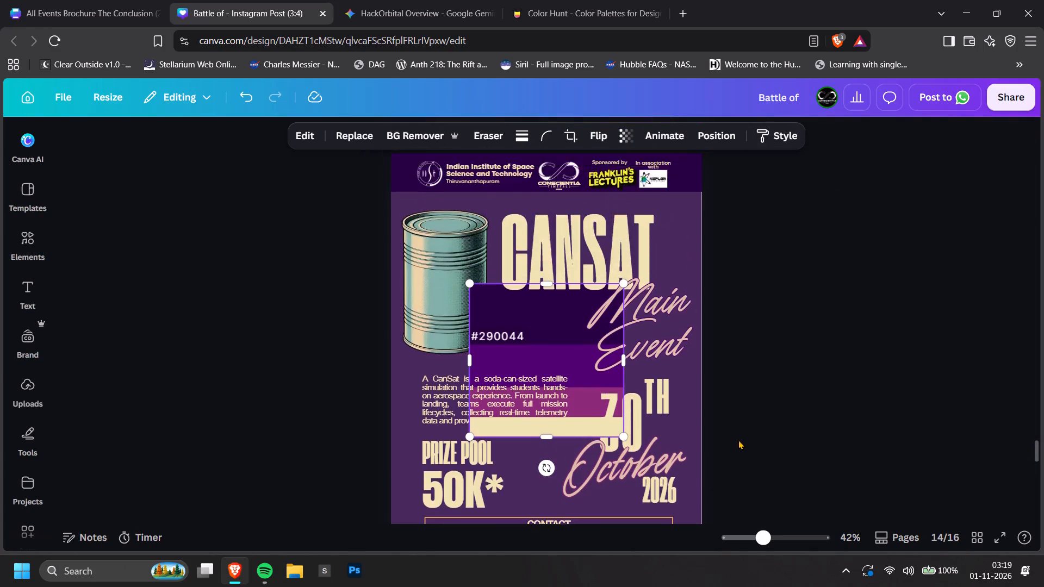
{"action": "left_click", "coordinate": [768, 398]}
Delete the #290044 palette image from page 14 and look over the recoloured poster.
{"action": "scroll", "coordinate": [769, 397], "scroll_direction": "up", "scroll_amount": 4}
{"action": "scroll", "coordinate": [770, 396], "scroll_direction": "down", "scroll_amount": 3}
{"action": "left_click", "coordinate": [550, 415]}
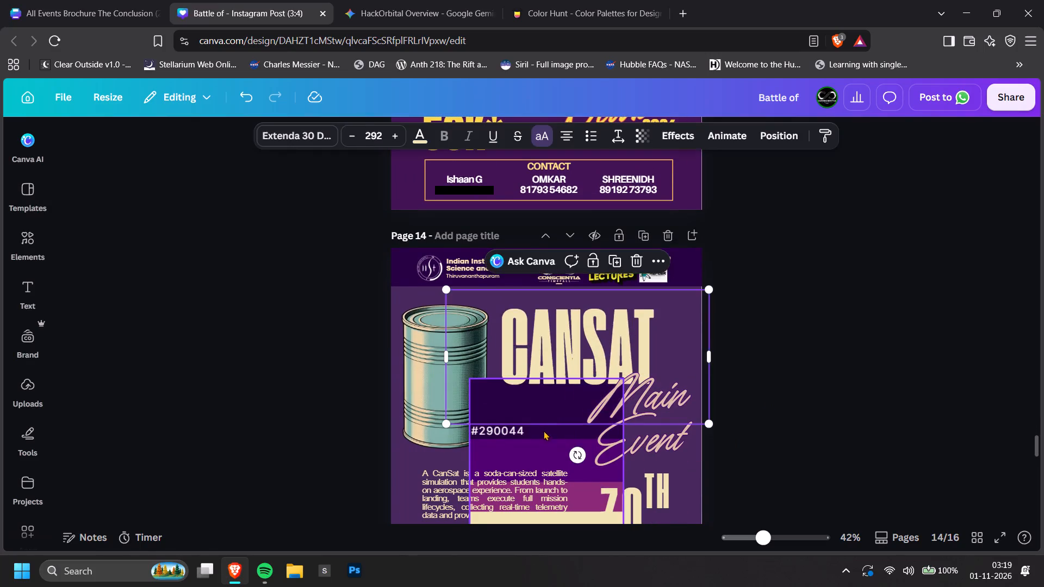
{"action": "left_click", "coordinate": [537, 447]}
{"action": "key", "text": "BackSpace"}
{"action": "scroll", "coordinate": [826, 393], "scroll_direction": "down", "scroll_amount": 2}
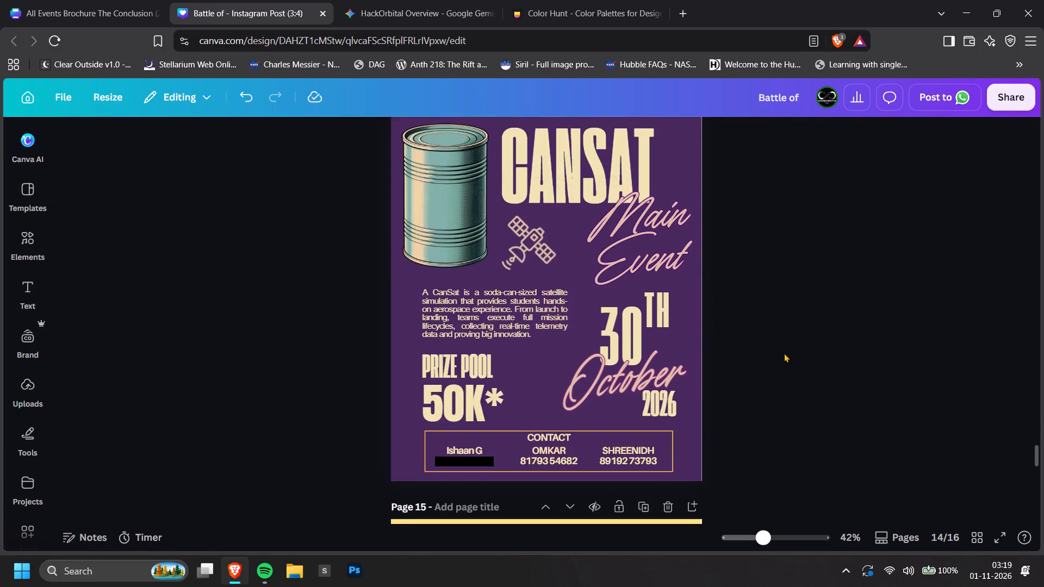
{"action": "scroll", "coordinate": [680, 254], "scroll_direction": "up", "scroll_amount": 1}
Copy the RC PLANE title from the All Events Brochure design and paste it over the CANSAT title text on page 14.
{"action": "left_click", "coordinate": [166, 0]}
{"action": "scroll", "coordinate": [585, 278], "scroll_direction": "down", "scroll_amount": 2}
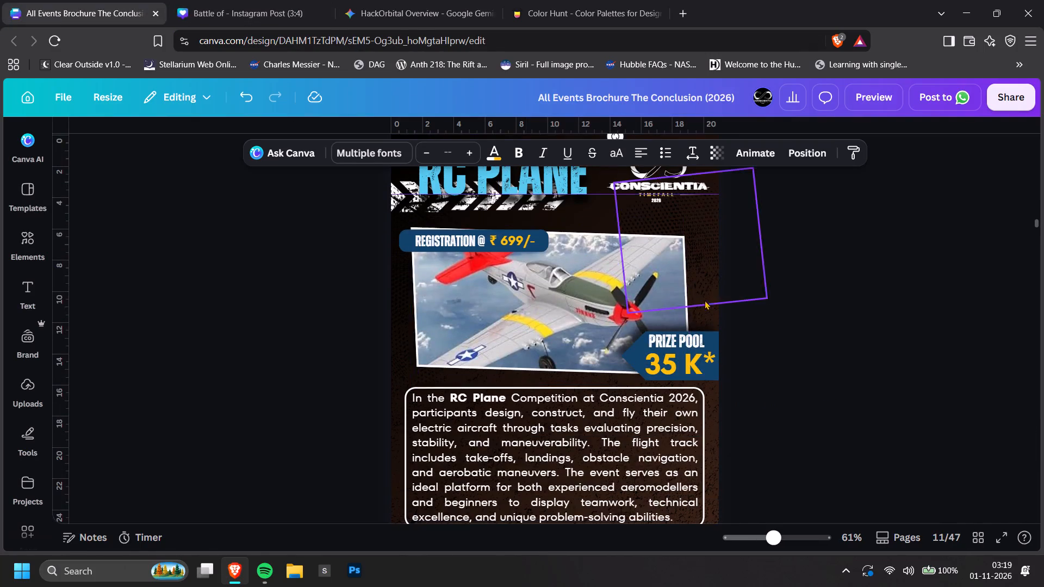
{"action": "double_click", "coordinate": [541, 208]}
{"action": "key", "text": "ctrl+c"}
{"action": "left_click", "coordinate": [288, 0]}
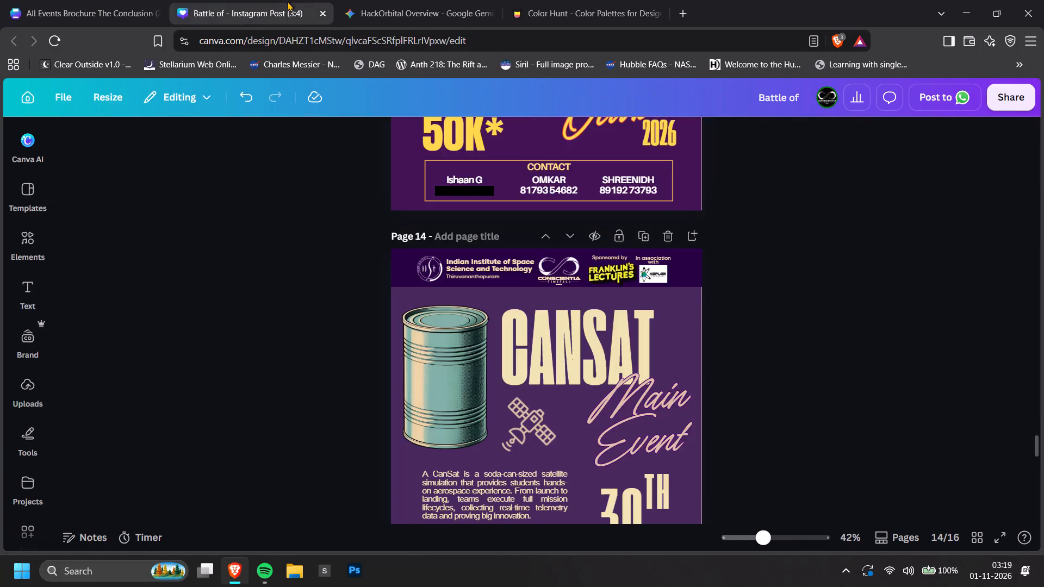
{"action": "left_click", "coordinate": [618, 378]}
{"action": "double_click", "coordinate": [537, 348]}
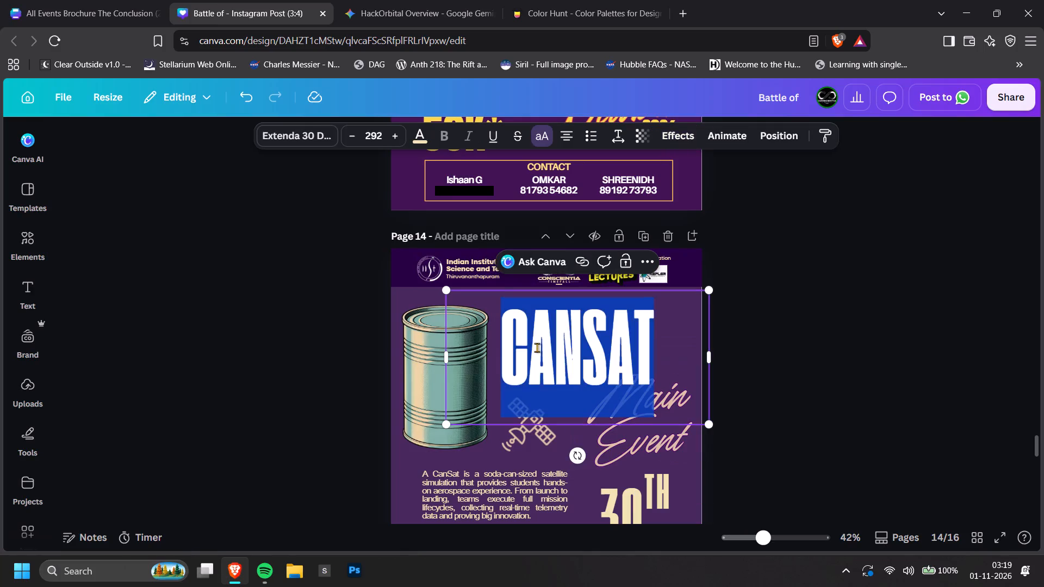
{"action": "key", "text": "ctrl+v"}
{"action": "left_click", "coordinate": [835, 401]}
Shift the RC PLANE title slightly away from the can illustration, towards the page's right edge.
{"action": "left_click_drag", "start_coordinate": [630, 349], "coordinate": [642, 347]}
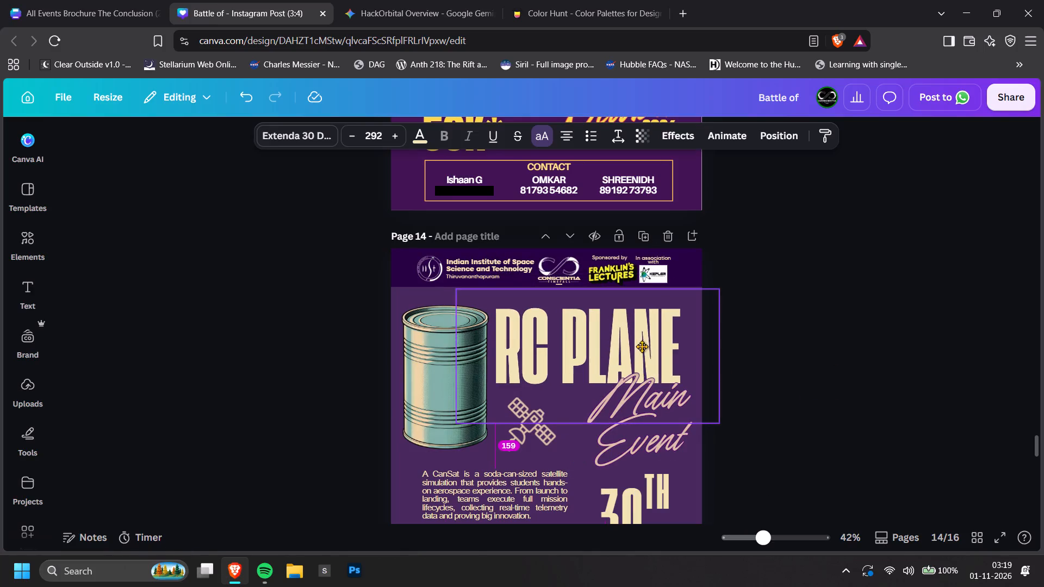
{"action": "left_click_drag", "start_coordinate": [642, 347], "coordinate": [644, 347]}
{"action": "left_click", "coordinate": [804, 348]}
Delete the can illustration and the satellite icon from page 14.
{"action": "left_click", "coordinate": [393, 368]}
{"action": "left_click", "coordinate": [422, 366]}
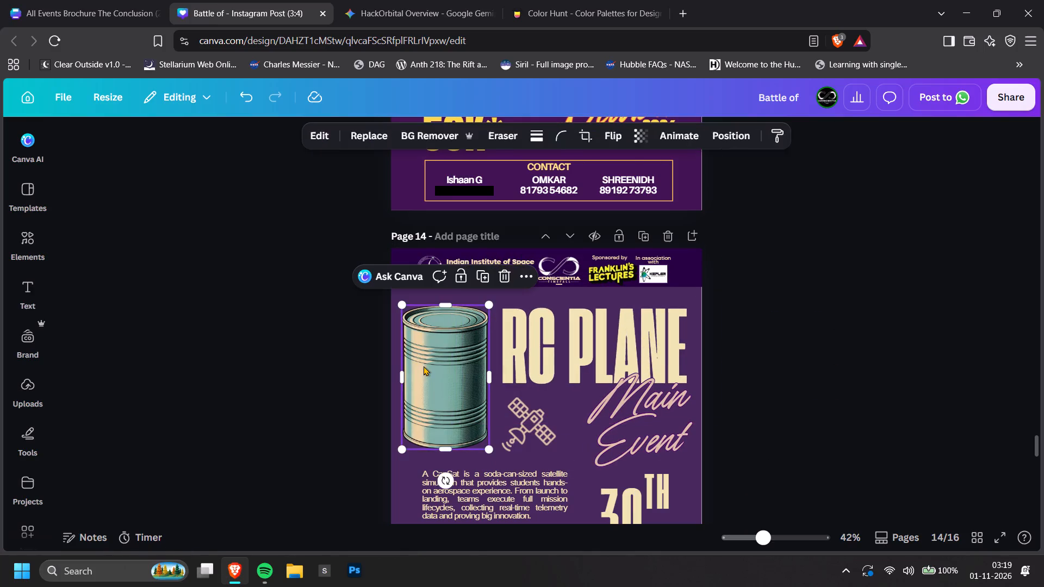
{"action": "key", "text": "BackSpace"}
{"action": "left_click", "coordinate": [496, 415]}
{"action": "left_click", "coordinate": [509, 438]}
{"action": "key", "text": "BackSpace"}
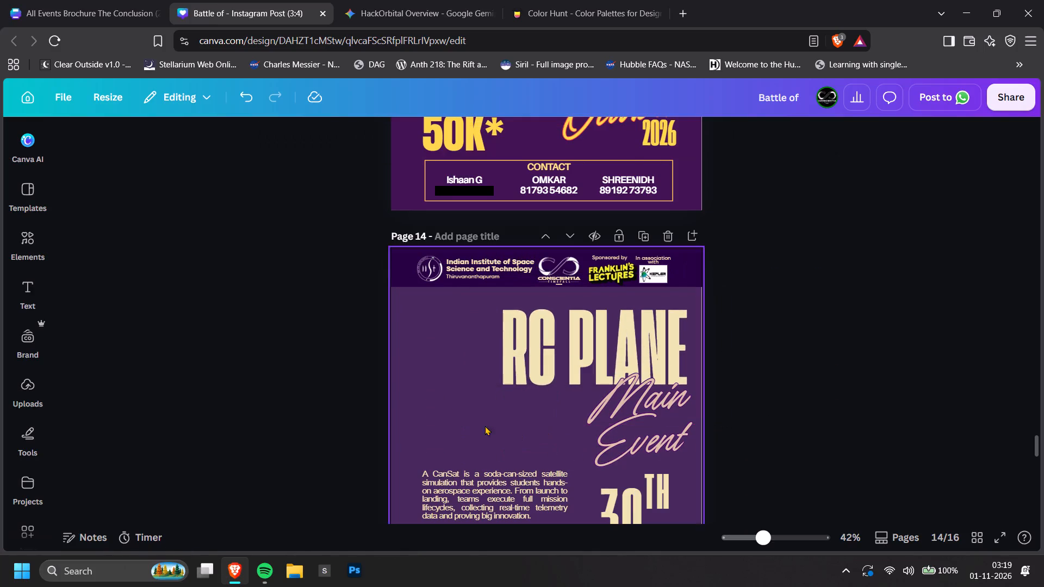
Search the elements library for "plane" and limit the results to graphics.
{"action": "left_click", "coordinate": [43, 233]}
{"action": "left_click", "coordinate": [146, 151]}
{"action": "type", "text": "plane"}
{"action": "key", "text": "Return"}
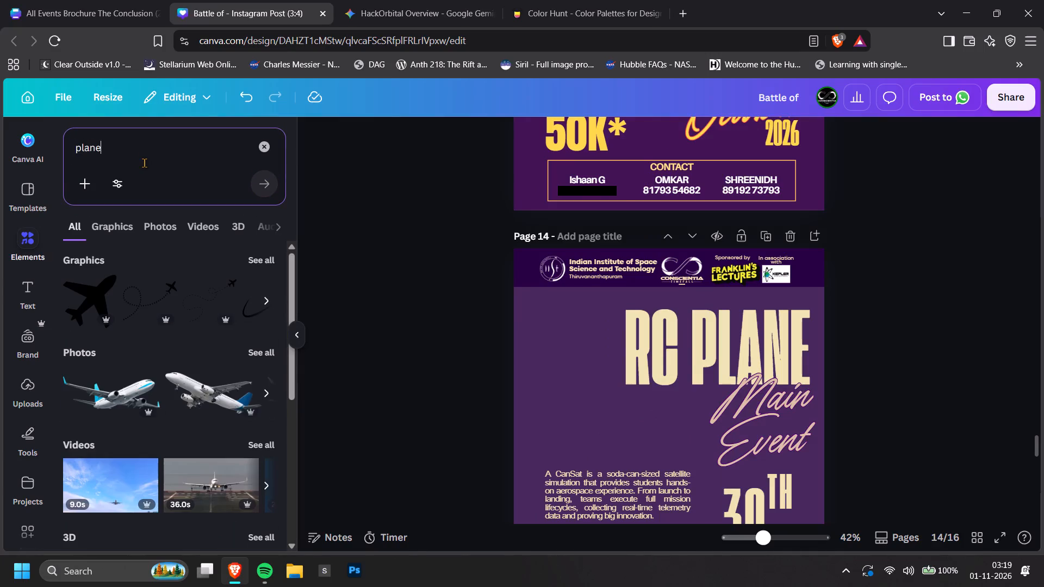
{"action": "left_click", "coordinate": [132, 230]}
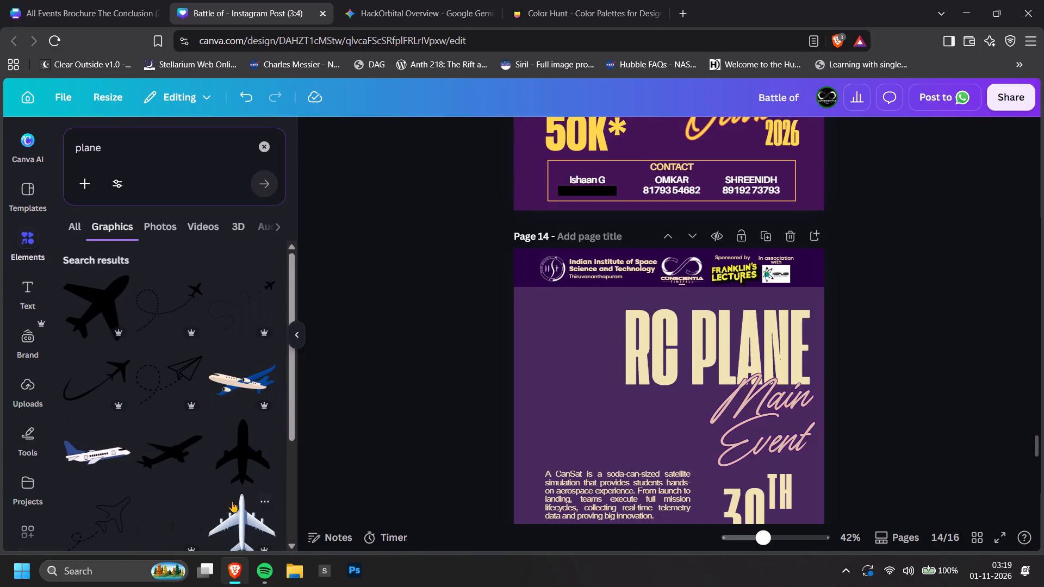
Add the dark jet silhouette with a curved trail from the plane graphics to the RC Plane poster, page 14.
{"action": "scroll", "coordinate": [214, 445], "scroll_direction": "down", "scroll_amount": 3}
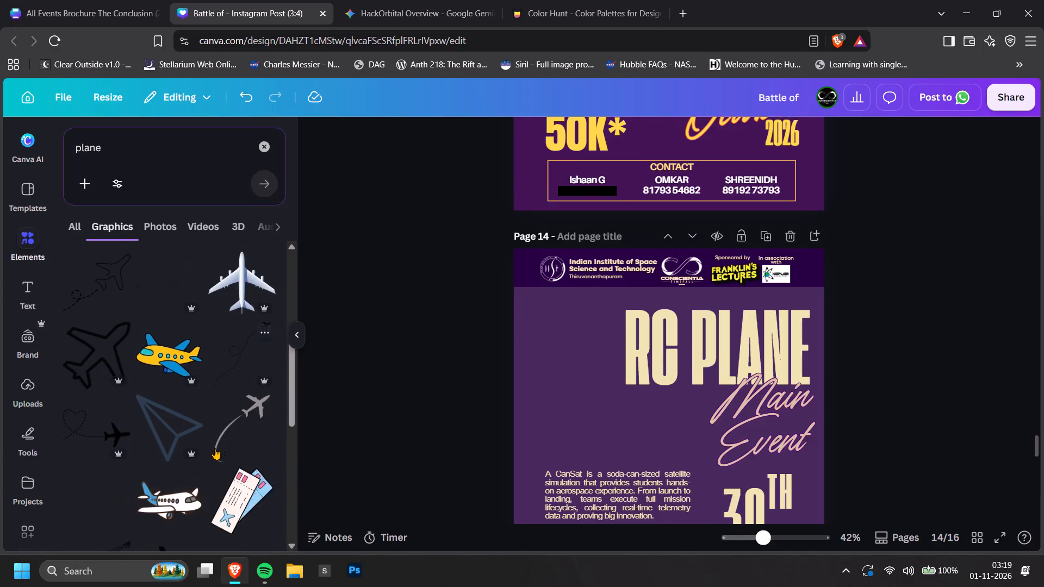
{"action": "scroll", "coordinate": [216, 452], "scroll_direction": "down", "scroll_amount": 4}
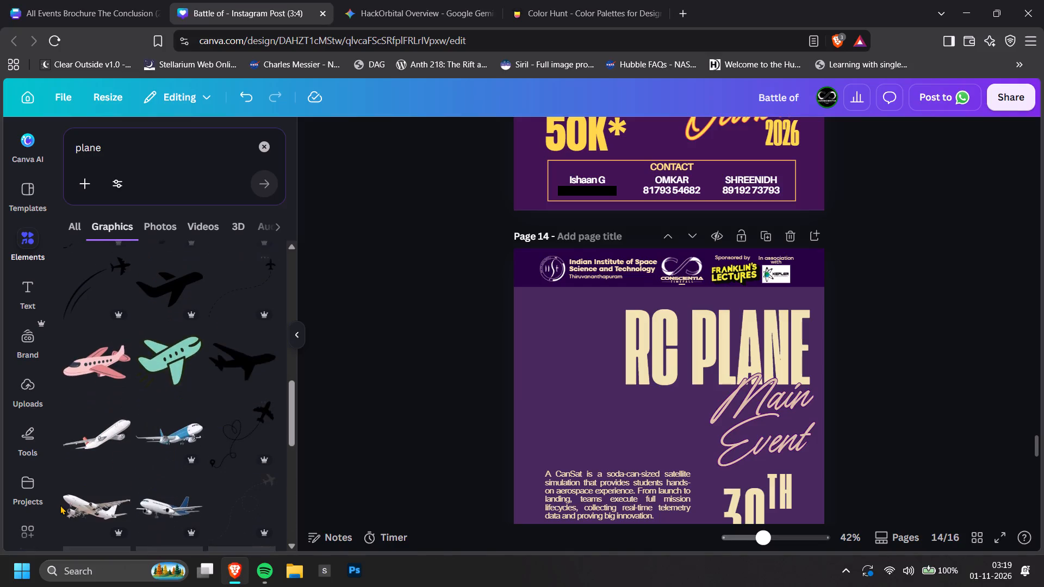
{"action": "scroll", "coordinate": [153, 438], "scroll_direction": "down", "scroll_amount": 2}
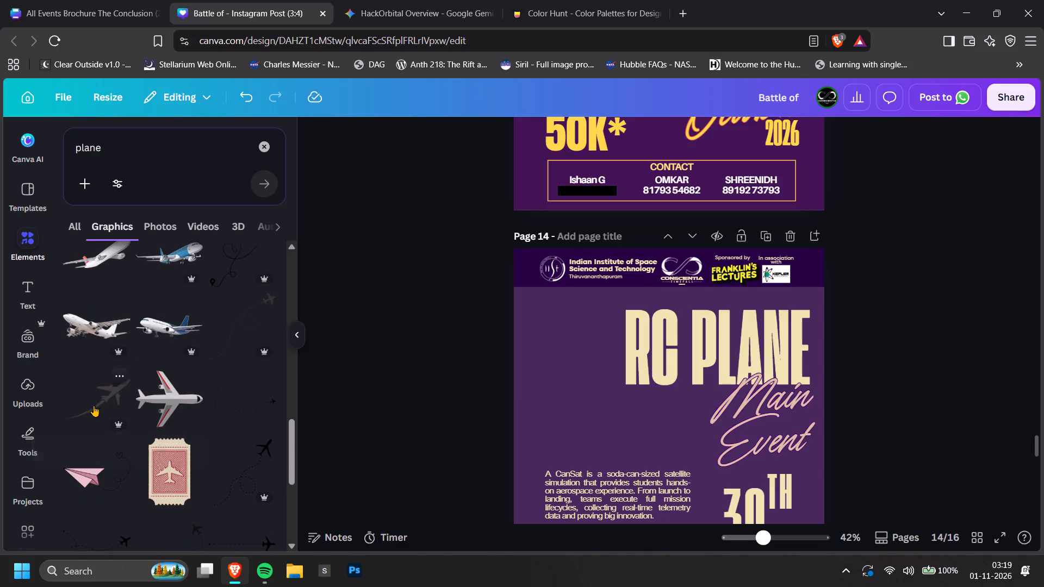
{"action": "left_click", "coordinate": [91, 405]}
Enlarge the plane graphic, place it between the RC PLANE title and the description, and bring it forward in front of the title.
{"action": "left_click_drag", "start_coordinate": [644, 449], "coordinate": [554, 408]}
{"action": "left_click_drag", "start_coordinate": [521, 379], "coordinate": [451, 260]}
{"action": "left_click_drag", "start_coordinate": [555, 377], "coordinate": [614, 411]}
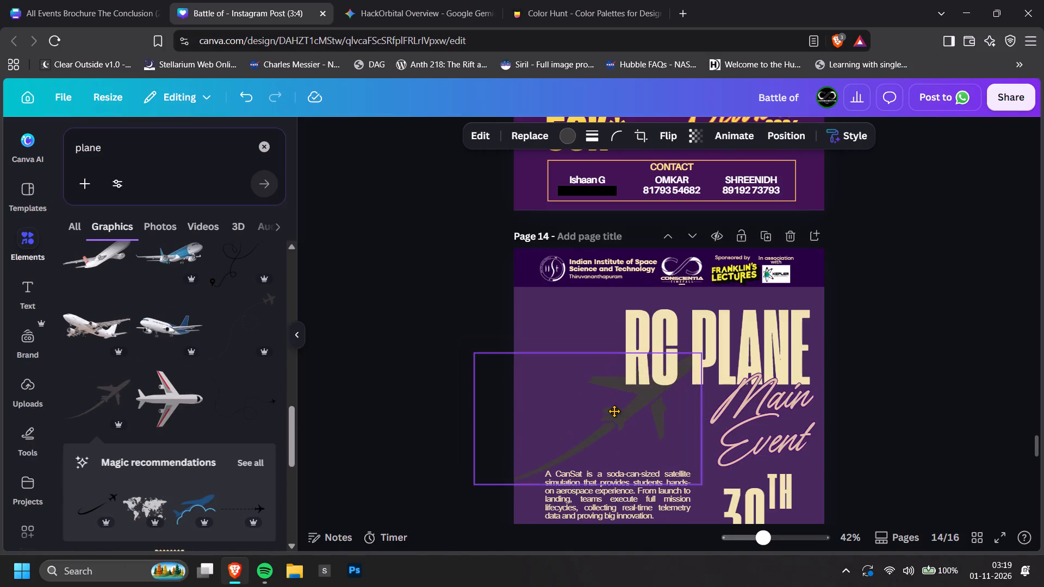
{"action": "left_click_drag", "start_coordinate": [614, 411], "coordinate": [618, 407]}
{"action": "key", "text": "ctrl+bracketright"}
{"action": "key", "text": "ctrl+bracketright"}
{"action": "key", "text": "ctrl+bracketright"}
{"action": "key", "text": "ctrl+bracketright"}
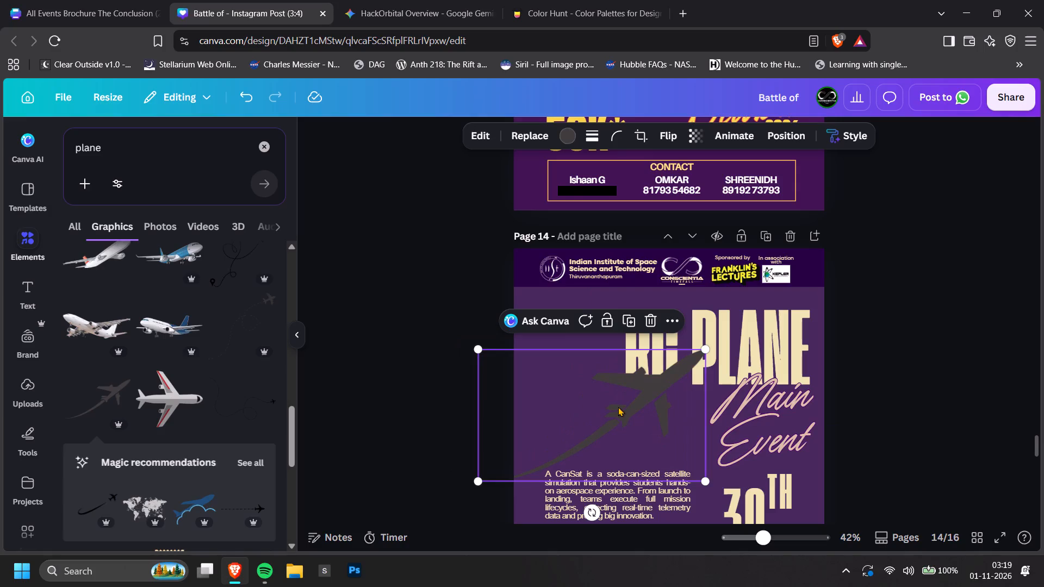
Change the plane graphic's colour to white.
{"action": "left_click", "coordinate": [551, 136]}
{"action": "left_click", "coordinate": [568, 142]}
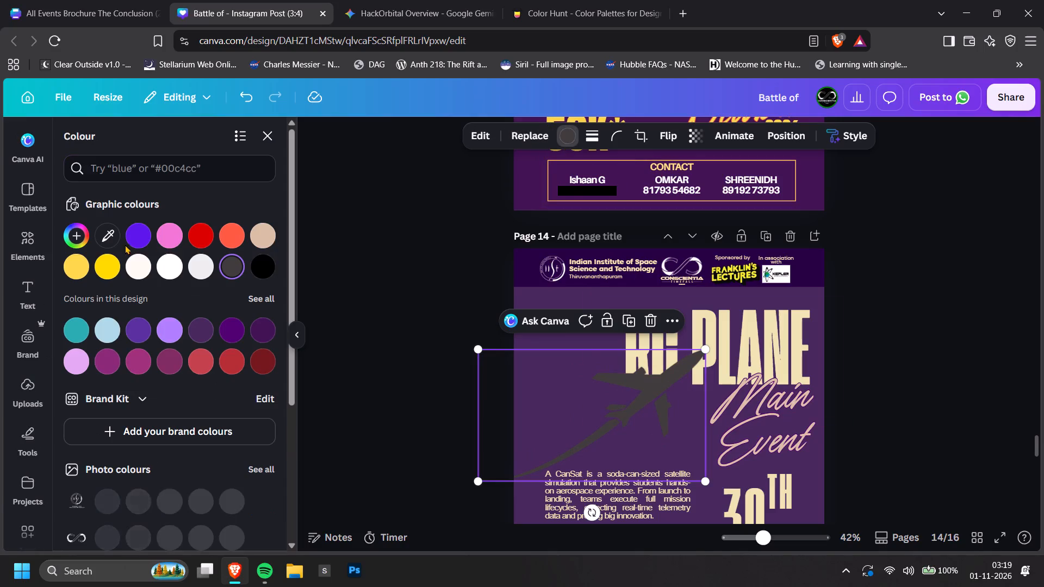
{"action": "left_click", "coordinate": [170, 269]}
Shrink the plane graphic to about 630 by 370 and position it above the description with its nose overlapping the RC PLANE title.
{"action": "left_click_drag", "start_coordinate": [706, 478], "coordinate": [691, 466]}
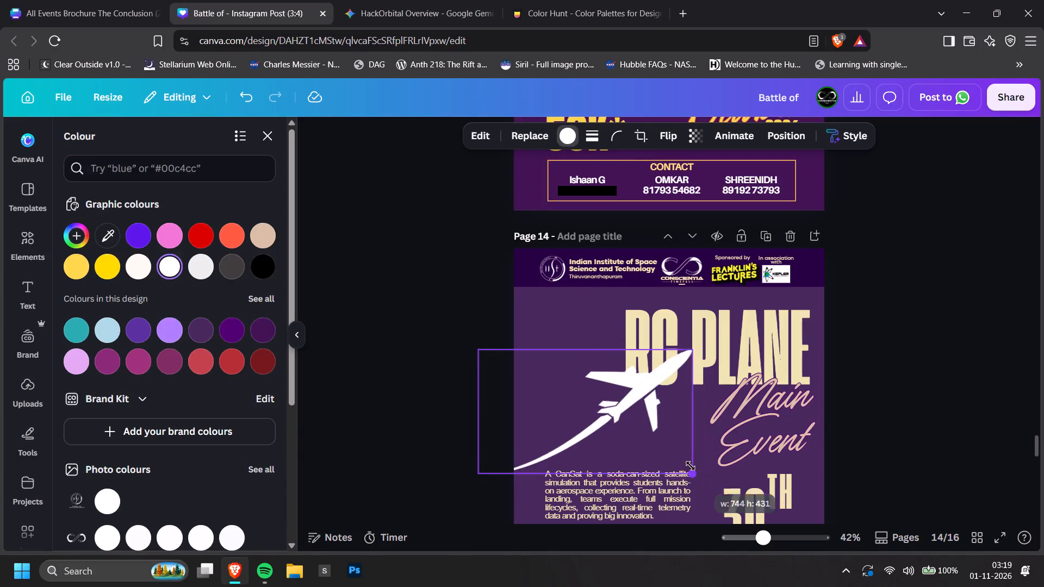
{"action": "left_click_drag", "start_coordinate": [691, 466], "coordinate": [682, 457]}
{"action": "left_click_drag", "start_coordinate": [664, 426], "coordinate": [657, 424]}
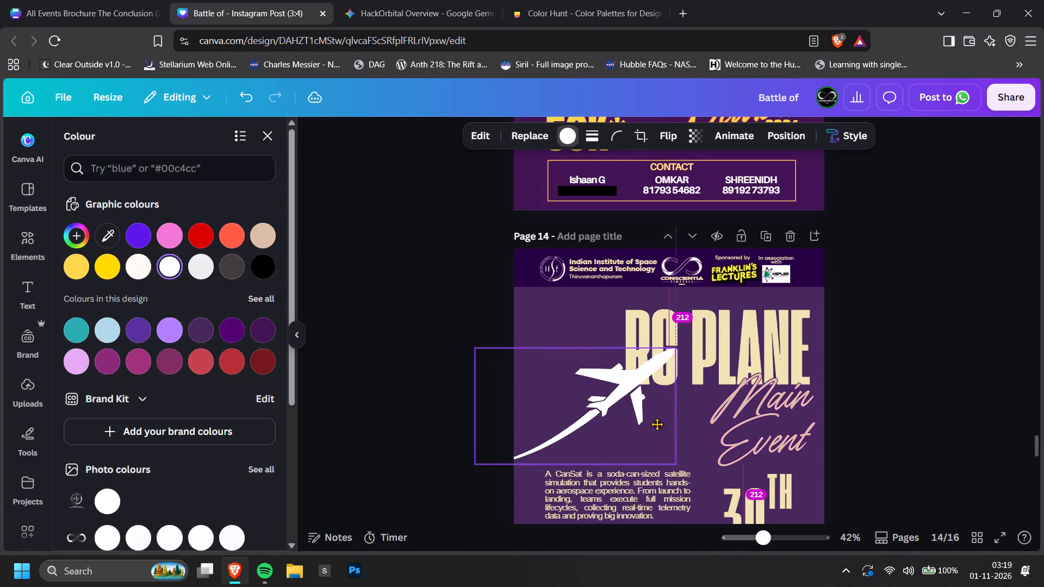
{"action": "left_click_drag", "start_coordinate": [657, 424], "coordinate": [648, 428]}
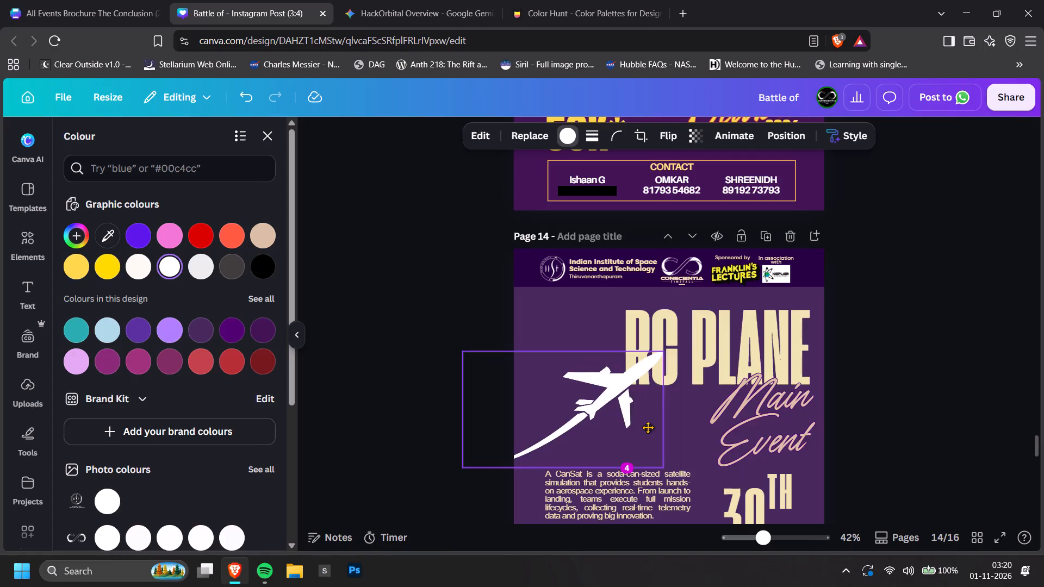
{"action": "left_click_drag", "start_coordinate": [648, 428], "coordinate": [721, 416]}
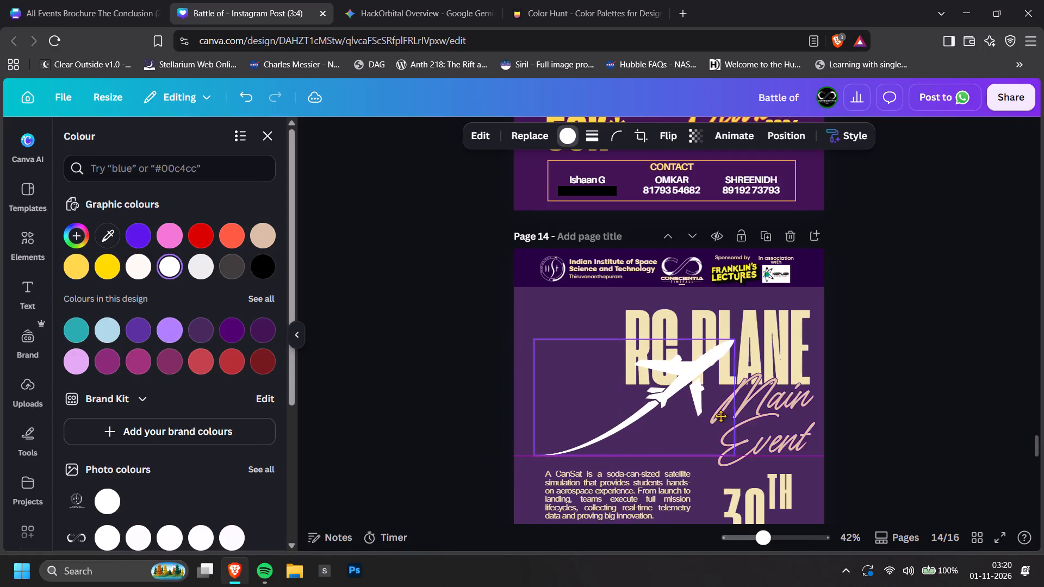
{"action": "left_click_drag", "start_coordinate": [721, 416], "coordinate": [709, 414]}
{"action": "left_click_drag", "start_coordinate": [718, 333], "coordinate": [697, 348]}
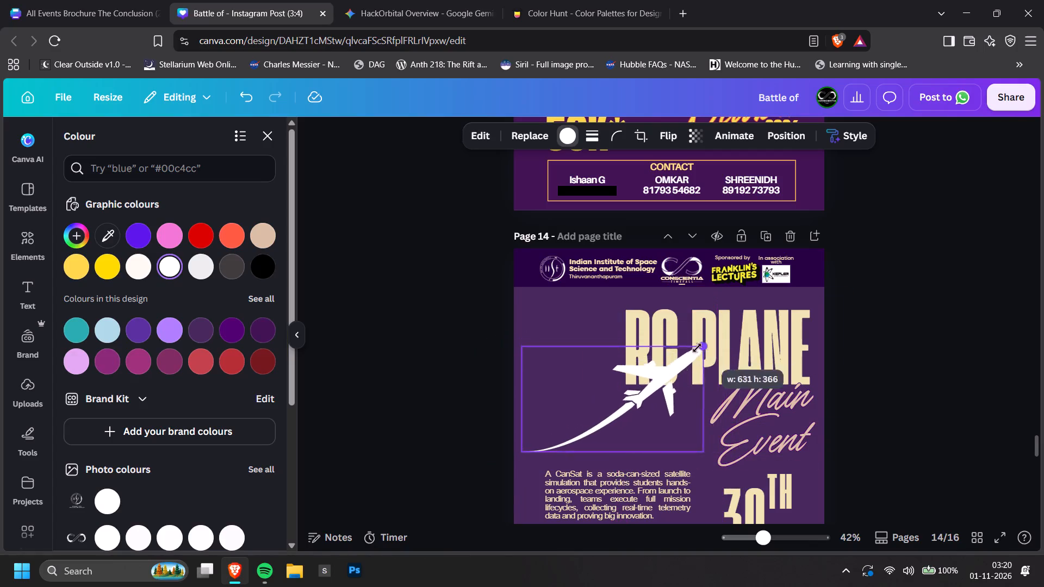
{"action": "left_click_drag", "start_coordinate": [697, 348], "coordinate": [706, 352]}
{"action": "left_click", "coordinate": [680, 404]}
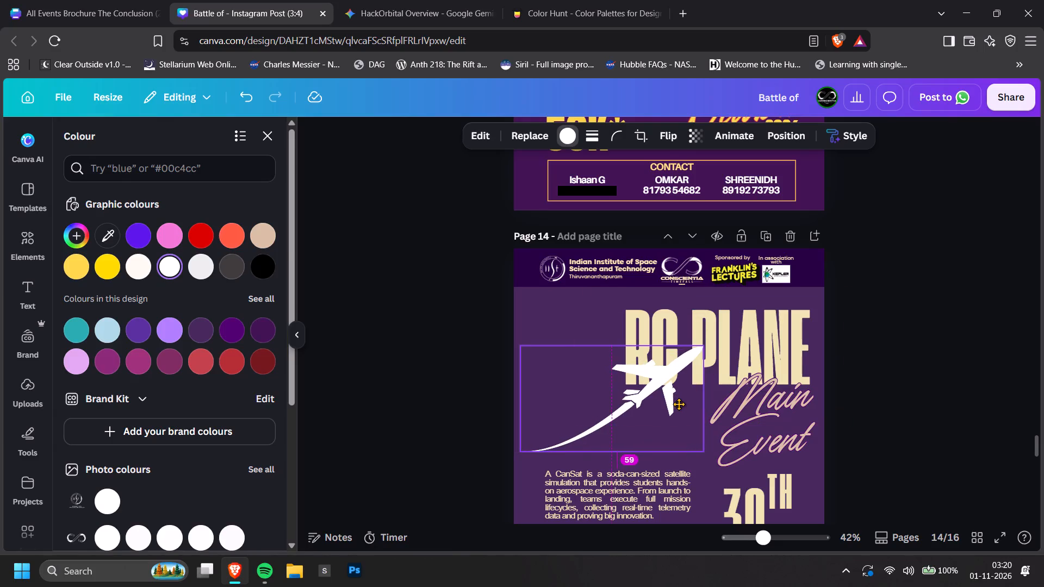
{"action": "left_click", "coordinate": [964, 340]}
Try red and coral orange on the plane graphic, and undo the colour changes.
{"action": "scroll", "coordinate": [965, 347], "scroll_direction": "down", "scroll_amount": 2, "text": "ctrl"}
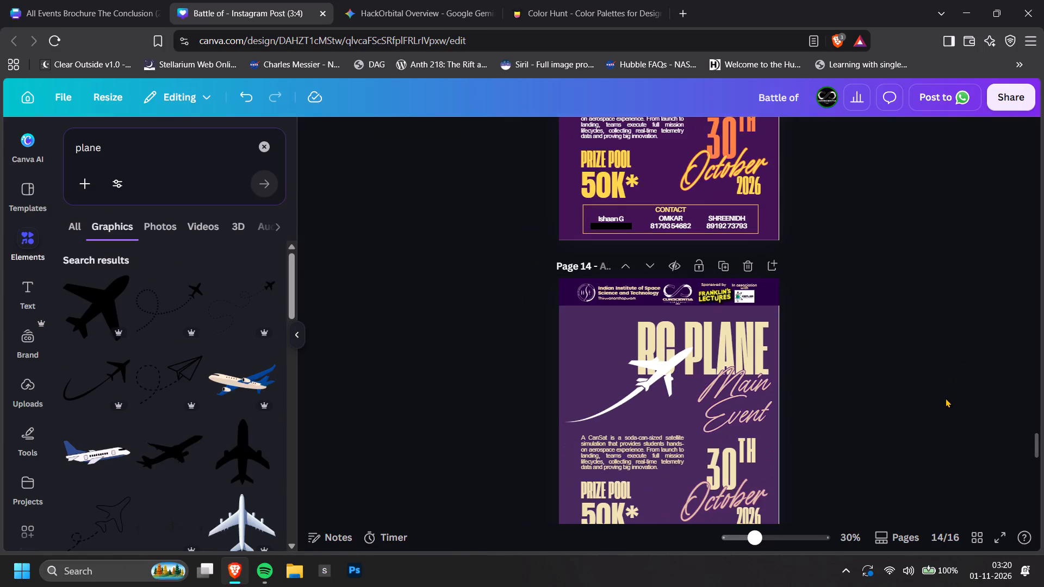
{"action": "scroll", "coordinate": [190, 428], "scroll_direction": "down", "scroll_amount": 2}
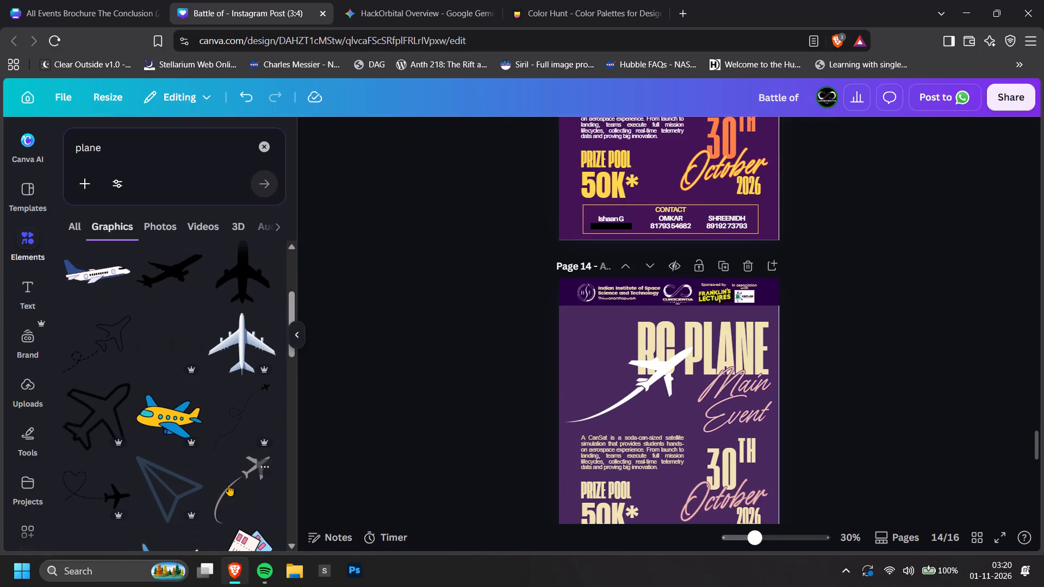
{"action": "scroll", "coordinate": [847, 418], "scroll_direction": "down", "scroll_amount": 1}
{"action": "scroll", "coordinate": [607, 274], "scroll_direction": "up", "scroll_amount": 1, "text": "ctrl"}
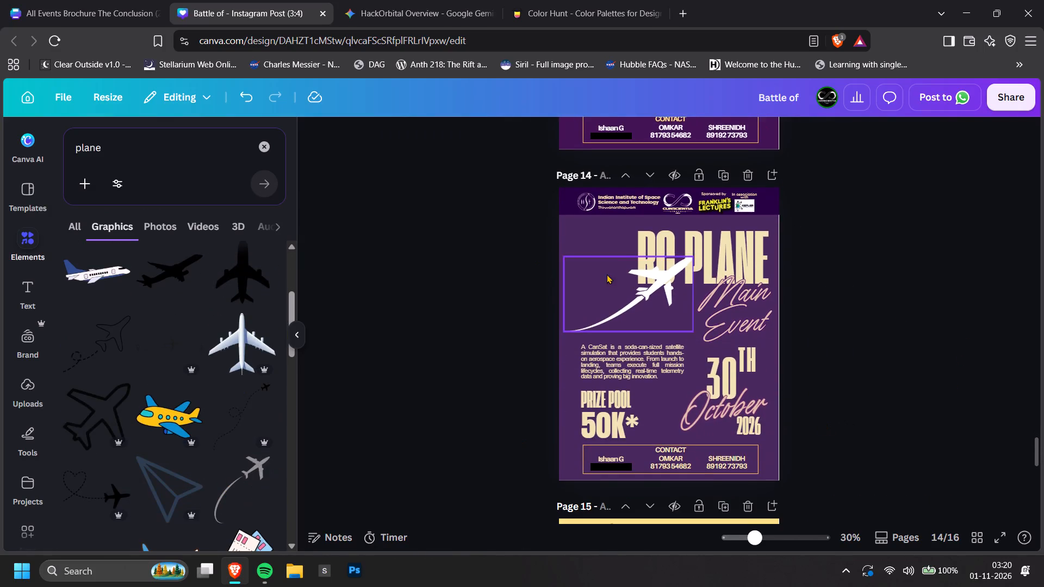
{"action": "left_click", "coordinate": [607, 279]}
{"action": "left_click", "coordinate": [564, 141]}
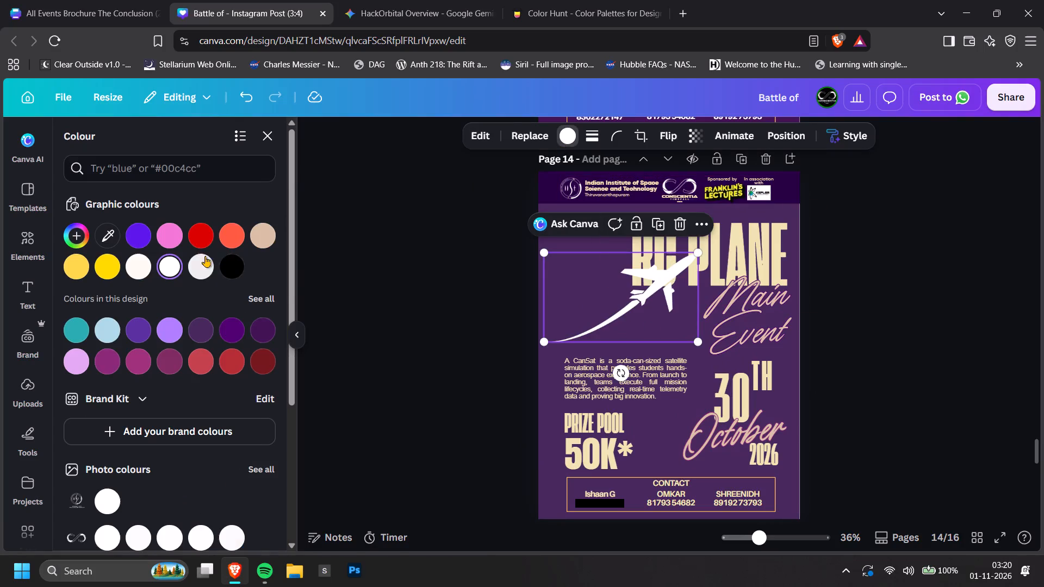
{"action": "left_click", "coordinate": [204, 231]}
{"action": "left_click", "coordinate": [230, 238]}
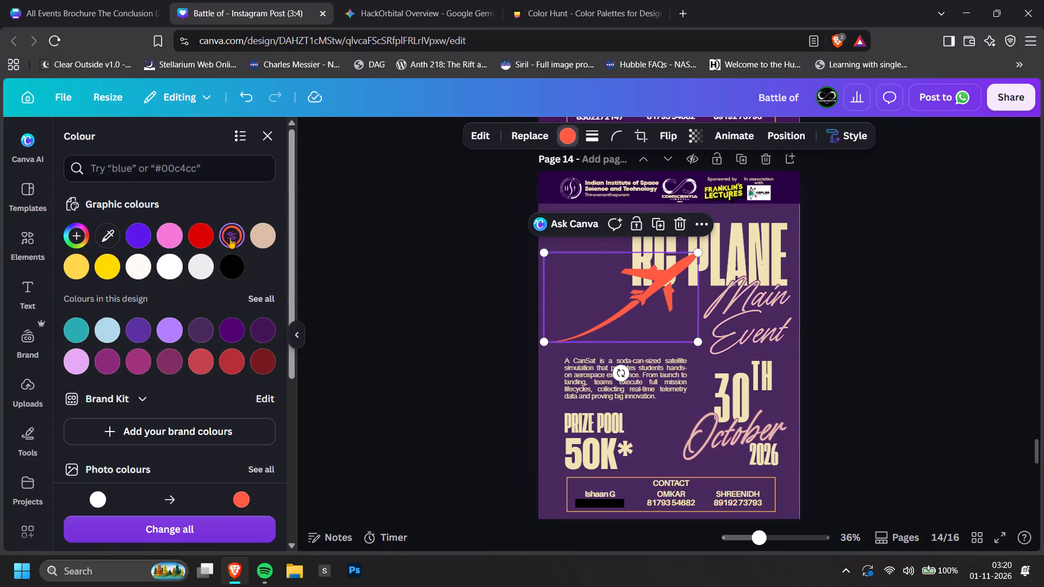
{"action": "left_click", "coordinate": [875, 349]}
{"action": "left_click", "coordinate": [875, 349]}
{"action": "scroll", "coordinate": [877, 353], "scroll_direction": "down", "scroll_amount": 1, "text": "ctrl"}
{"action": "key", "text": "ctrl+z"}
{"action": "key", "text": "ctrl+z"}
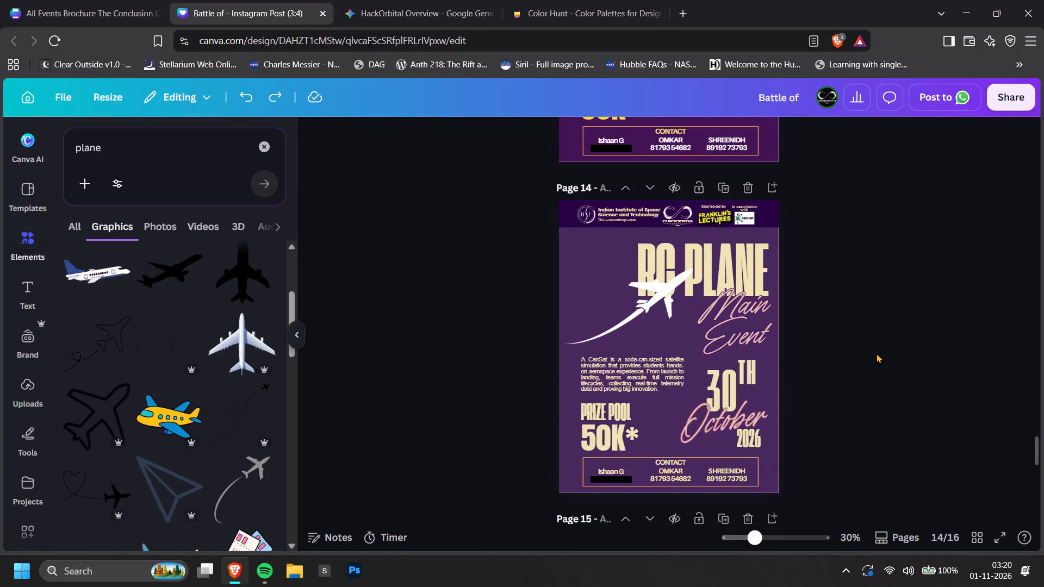
Apply a Drop shadow to the white plane graphic and deselect it.
{"action": "scroll", "coordinate": [877, 353], "scroll_direction": "up", "scroll_amount": 3, "text": "ctrl"}
{"action": "left_click", "coordinate": [689, 279]}
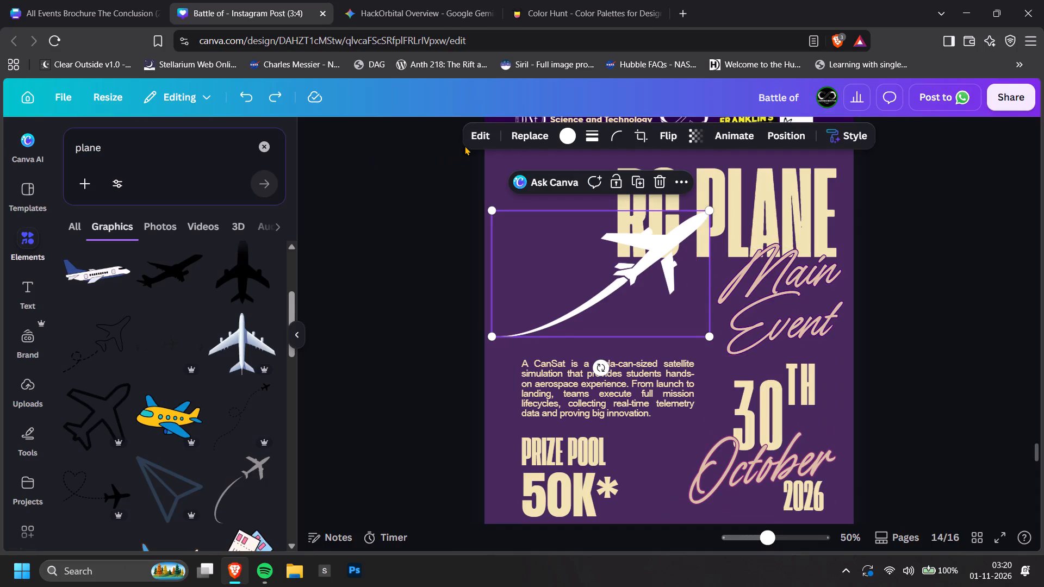
{"action": "left_click", "coordinate": [465, 146]}
{"action": "left_click", "coordinate": [468, 142]}
{"action": "scroll", "coordinate": [182, 402], "scroll_direction": "down", "scroll_amount": 10}
{"action": "left_click", "coordinate": [216, 495]}
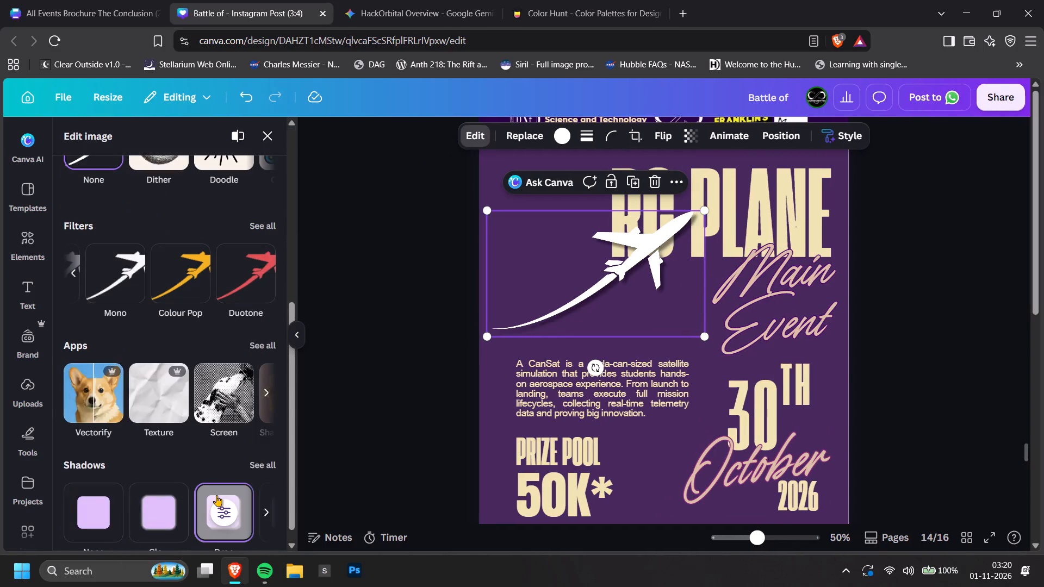
{"action": "left_click", "coordinate": [216, 495]}
{"action": "left_click", "coordinate": [979, 288]}
{"action": "double_click", "coordinate": [961, 292]}
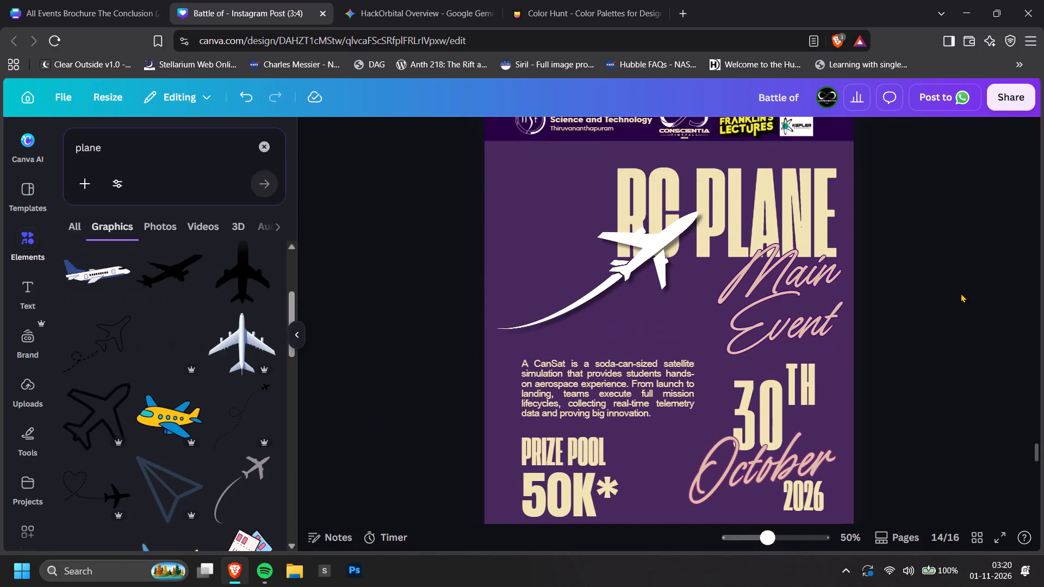
Add the teal cartoon plane graphic, shrink it, and place it in the empty space beside the RC PLANE title.
{"action": "scroll", "coordinate": [960, 297], "scroll_direction": "down", "scroll_amount": 2, "text": "ctrl"}
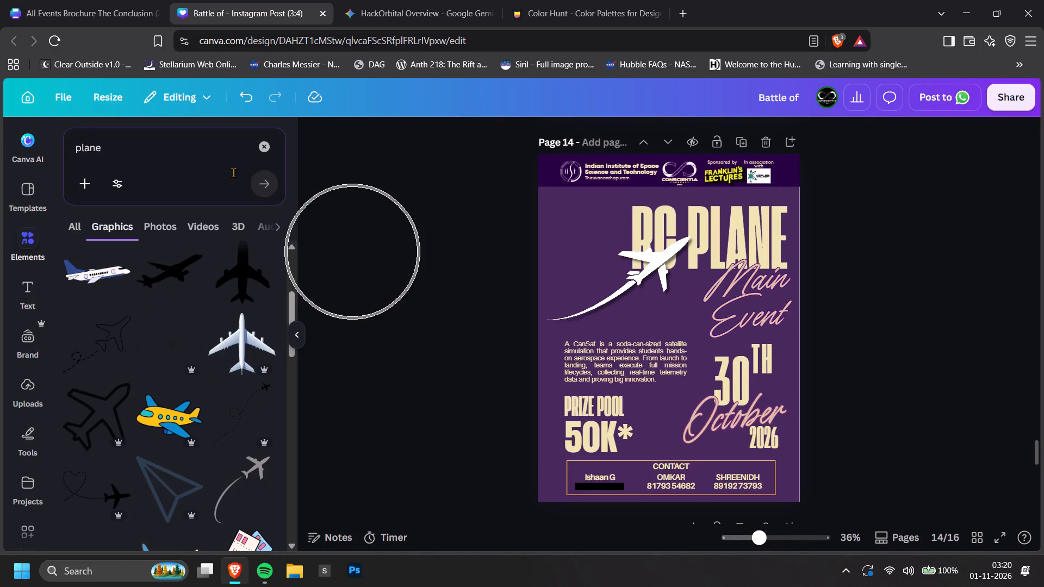
{"action": "left_click", "coordinate": [234, 173]}
{"action": "scroll", "coordinate": [167, 271], "scroll_direction": "down", "scroll_amount": 3}
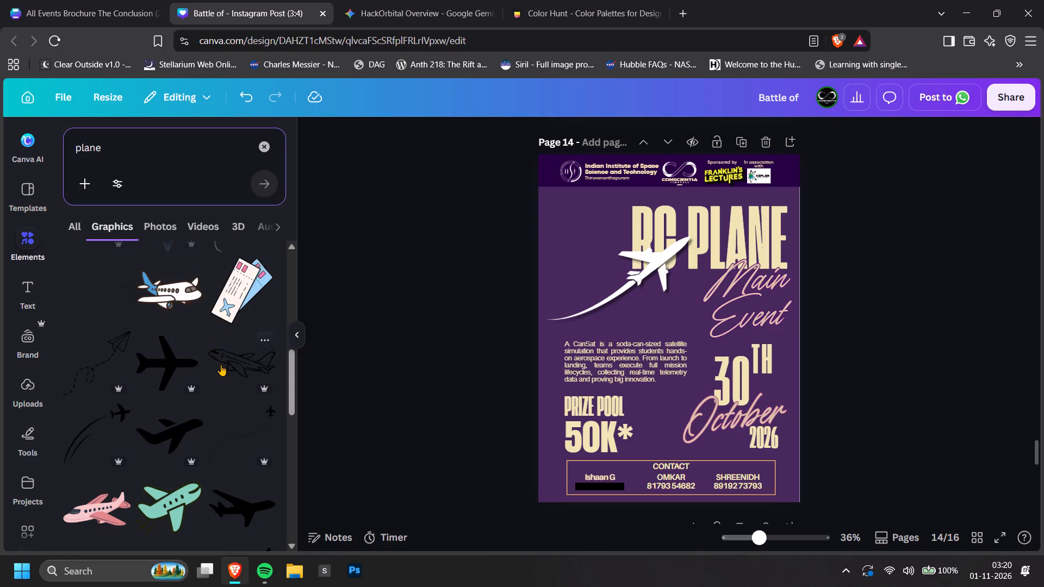
{"action": "scroll", "coordinate": [221, 365], "scroll_direction": "down", "scroll_amount": 2}
{"action": "left_click", "coordinate": [166, 341]}
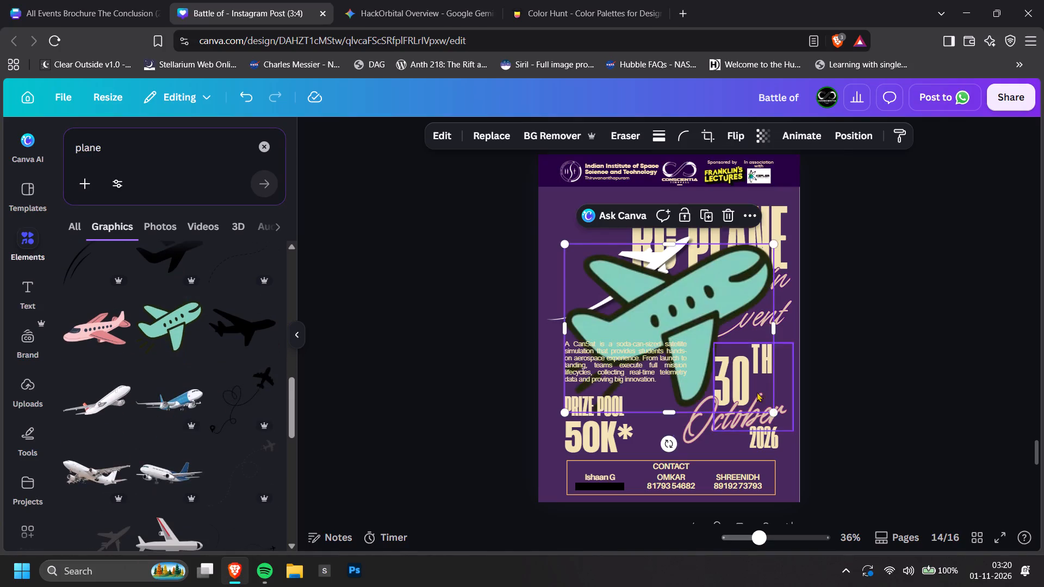
{"action": "left_click_drag", "start_coordinate": [773, 413], "coordinate": [651, 279]}
{"action": "left_click_drag", "start_coordinate": [632, 266], "coordinate": [638, 270]}
{"action": "key", "text": "ctrl+z"}
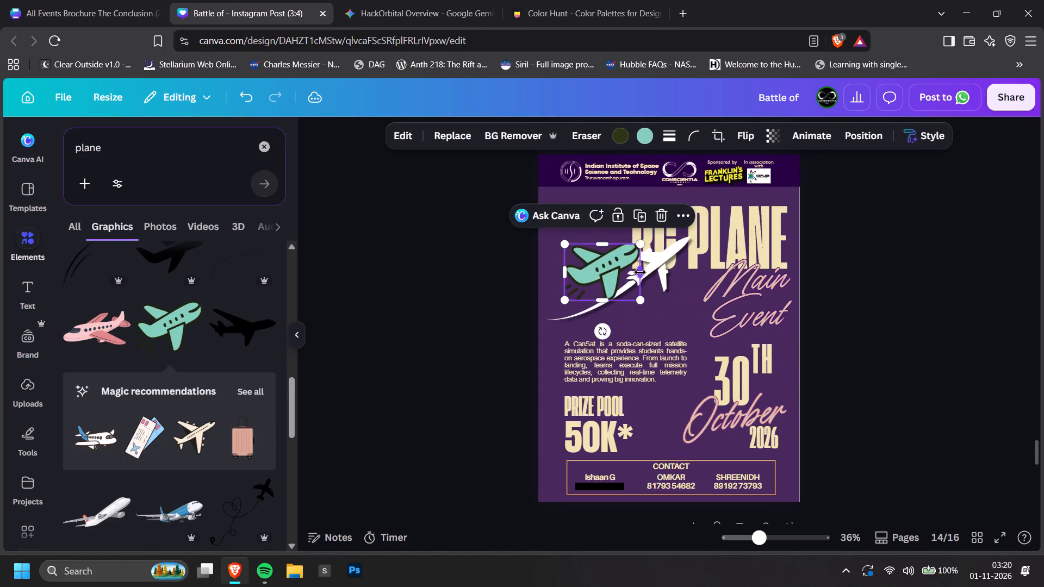
{"action": "left_click_drag", "start_coordinate": [613, 278], "coordinate": [593, 243]}
{"action": "left_click", "coordinate": [880, 249]}
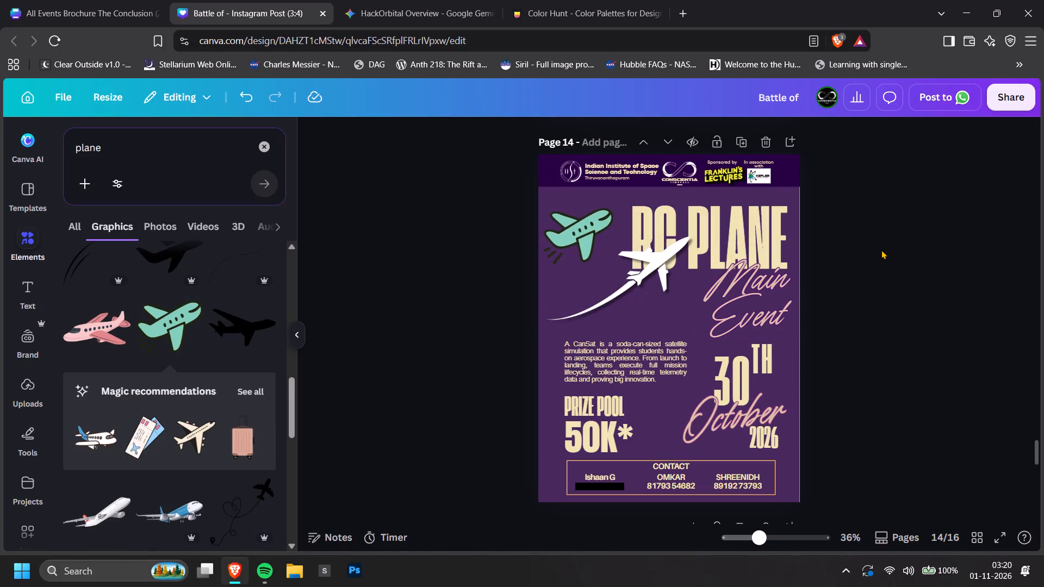
{"action": "left_click", "coordinate": [592, 227]}
{"action": "left_click", "coordinate": [750, 133]}
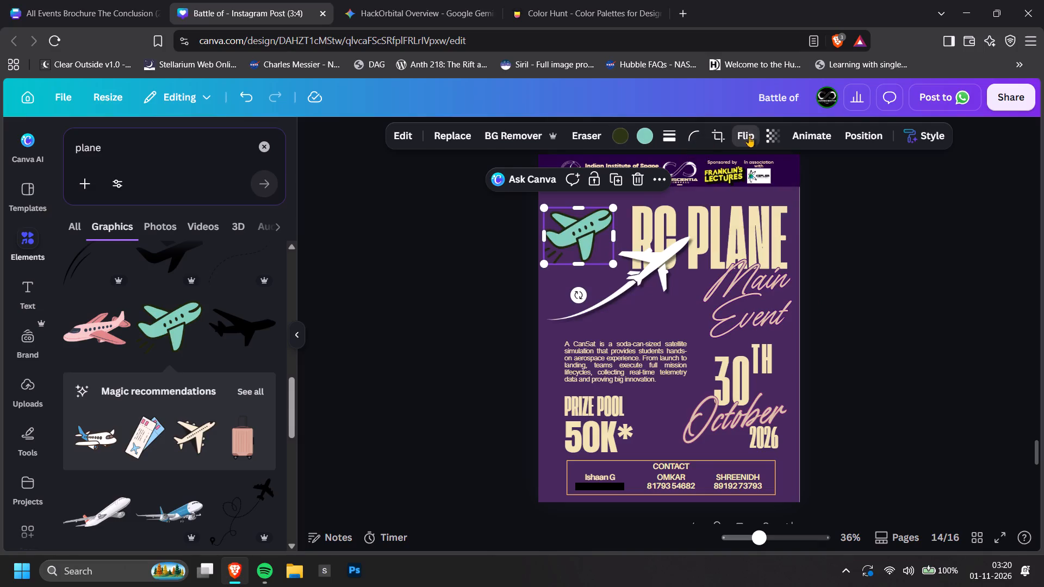
{"action": "left_click", "coordinate": [751, 164]}
{"action": "left_click_drag", "start_coordinate": [588, 241], "coordinate": [592, 247]}
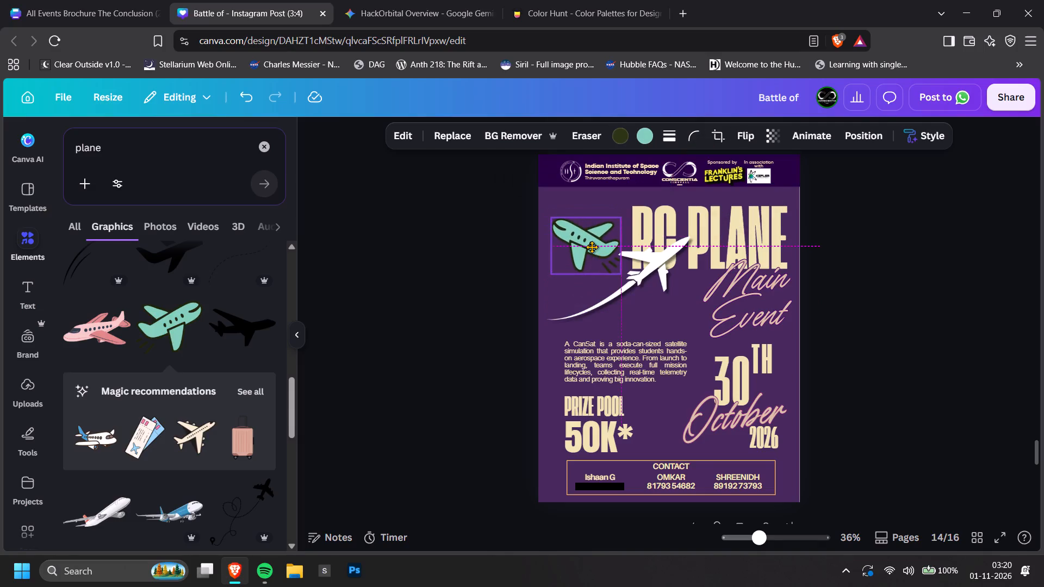
{"action": "left_click_drag", "start_coordinate": [592, 247], "coordinate": [592, 246]}
{"action": "left_click", "coordinate": [551, 268]}
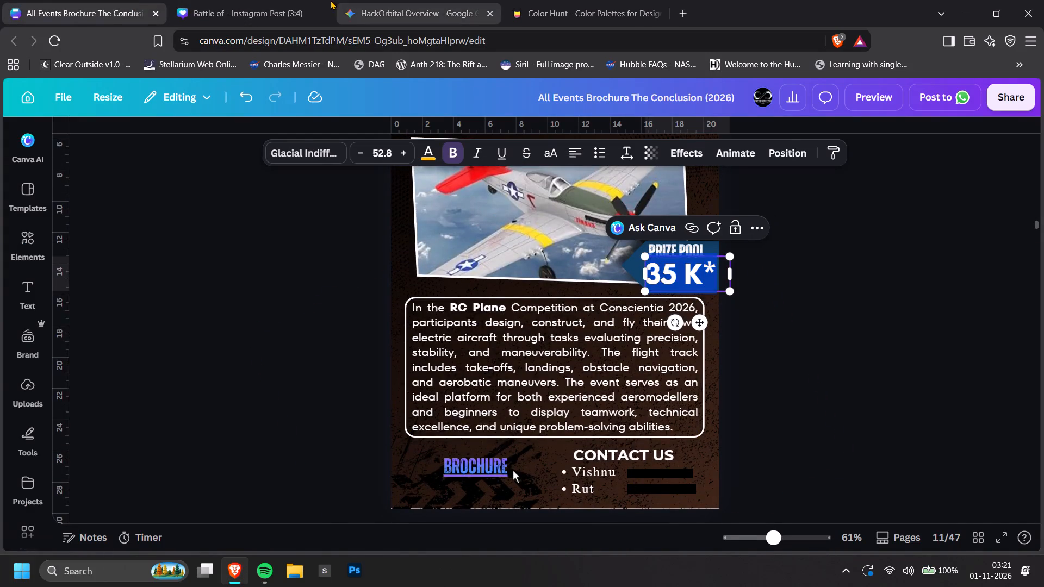
Replace the prize amount on the page 14 RC Plane poster with the 35 K* copied from the brochure.
{"action": "left_click", "coordinate": [325, 0]}
{"action": "double_click", "coordinate": [600, 370]}
{"action": "key", "text": "ctrl+v"}
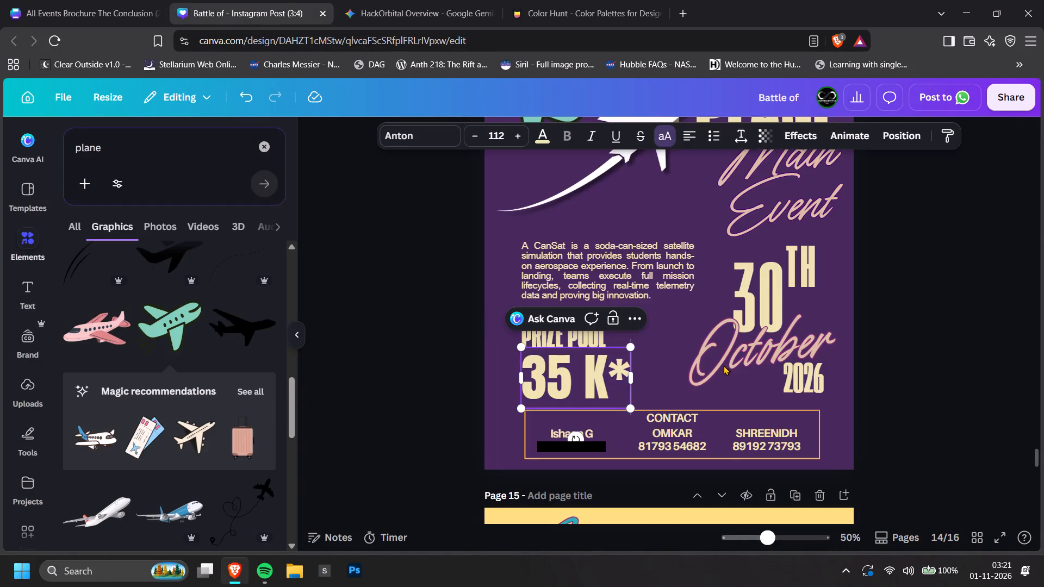
{"action": "left_click", "coordinate": [938, 340]}
{"action": "scroll", "coordinate": [938, 340], "scroll_direction": "up", "scroll_amount": 2}
{"action": "scroll", "coordinate": [938, 340], "scroll_direction": "down", "scroll_amount": 2}
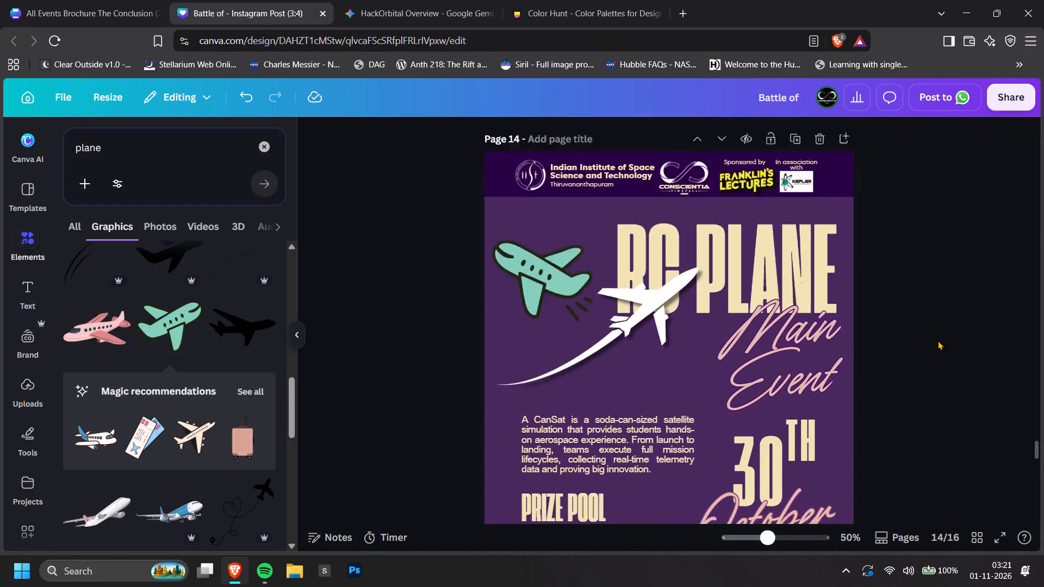
{"action": "scroll", "coordinate": [938, 340], "scroll_direction": "up", "scroll_amount": 1}
Open the RC Plane brochure link from page 11 of the All Events Brochure, and return to that design.
{"action": "left_click", "coordinate": [97, 0]}
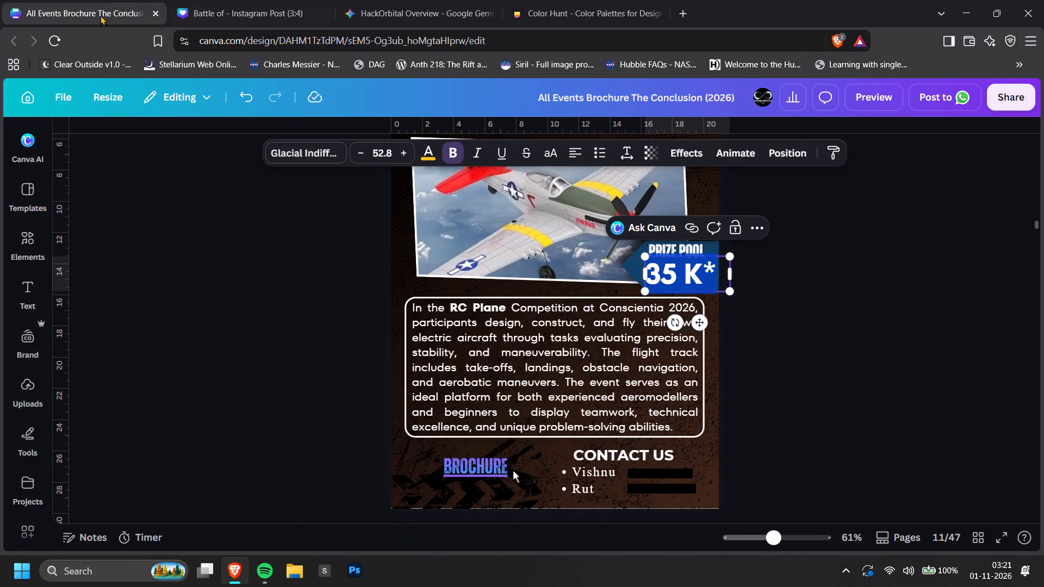
{"action": "left_click", "coordinate": [483, 463]}
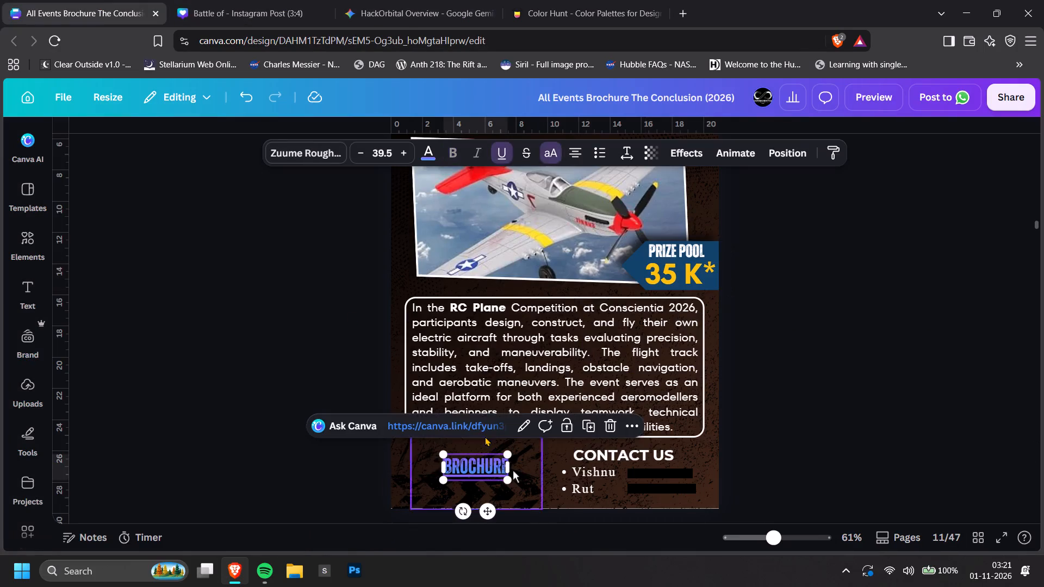
{"action": "left_click", "coordinate": [482, 431]}
{"action": "left_click", "coordinate": [67, 0]}
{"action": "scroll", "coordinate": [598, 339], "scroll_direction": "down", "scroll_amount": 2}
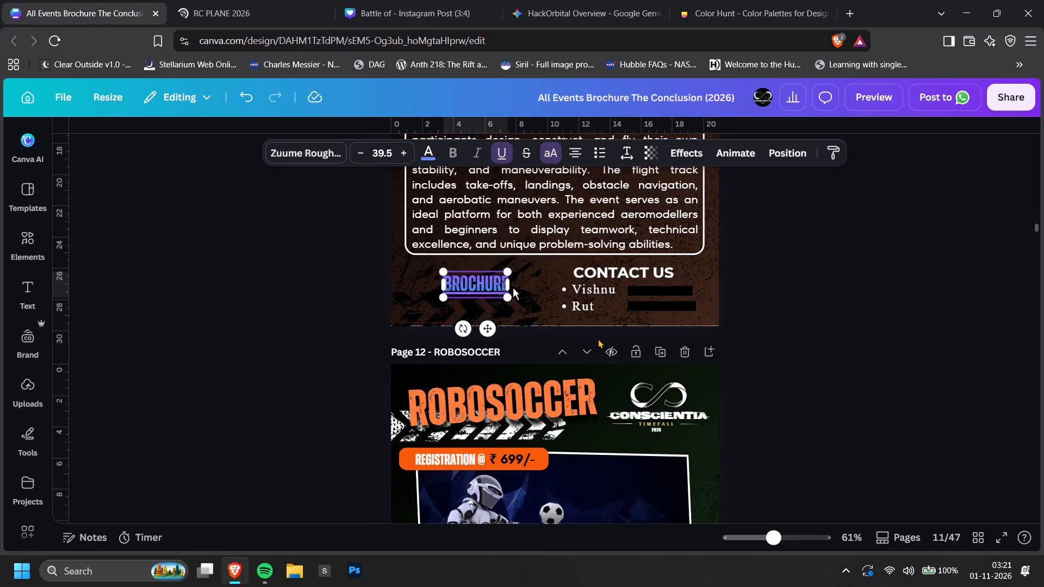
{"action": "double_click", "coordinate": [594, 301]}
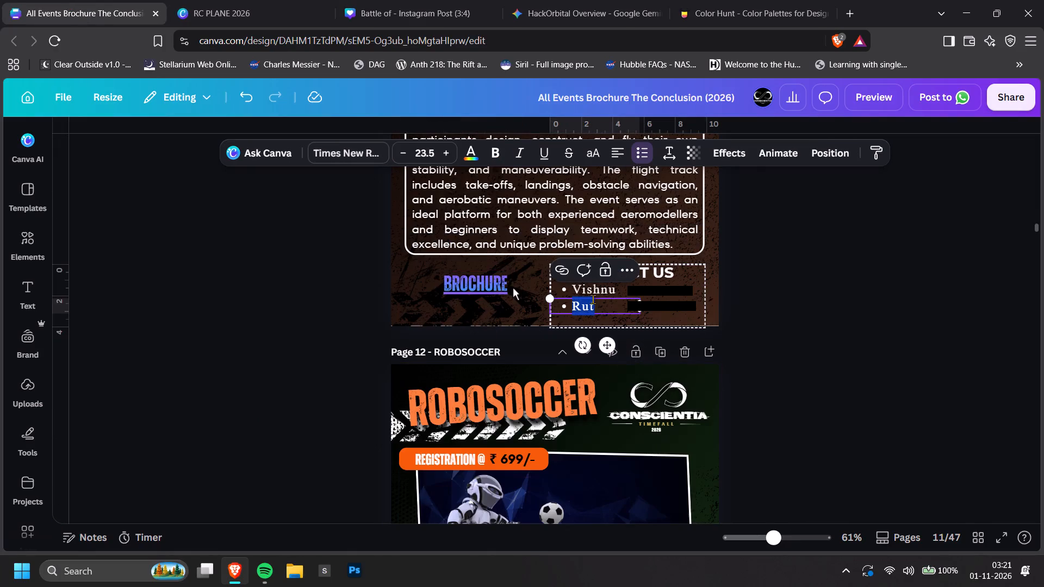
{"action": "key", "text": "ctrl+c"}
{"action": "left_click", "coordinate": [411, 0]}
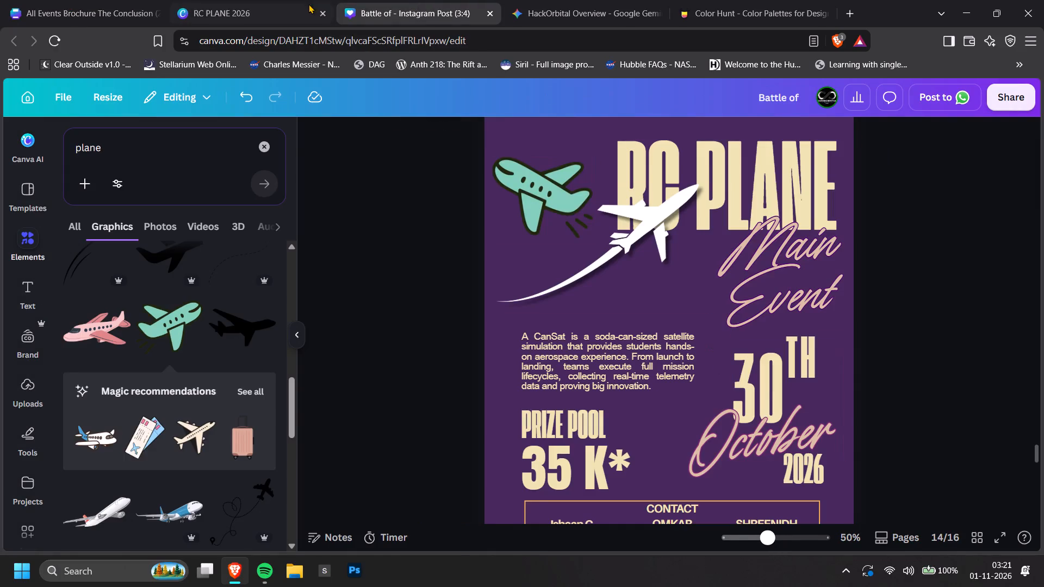
Replace the first contact's name on the page 14 poster with the brochure's first RC Plane contact name, keeping the phone number on its own line.
{"action": "left_click", "coordinate": [153, 5]}
{"action": "double_click", "coordinate": [601, 281]}
{"action": "double_click", "coordinate": [599, 286]}
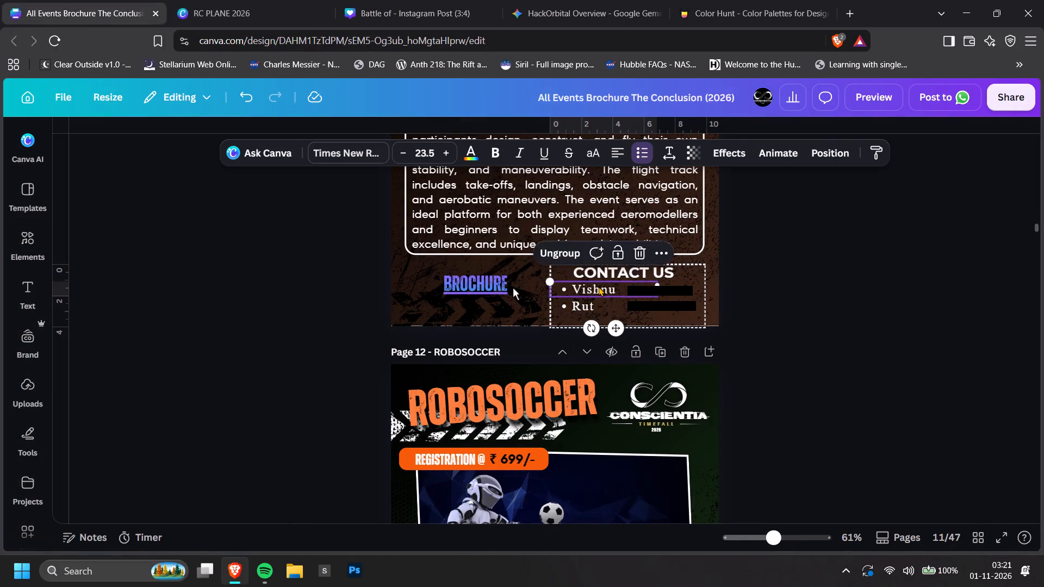
{"action": "key", "text": "ctrl+c"}
{"action": "left_click", "coordinate": [272, 0]}
{"action": "left_click", "coordinate": [395, 0]}
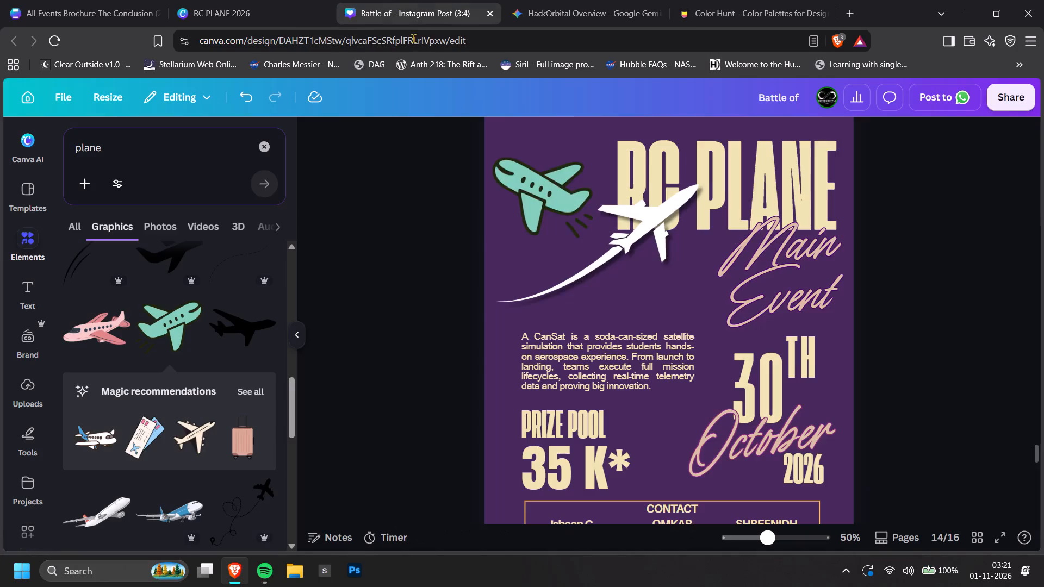
{"action": "scroll", "coordinate": [720, 420], "scroll_direction": "down", "scroll_amount": 2}
{"action": "scroll", "coordinate": [584, 252], "scroll_direction": "up", "scroll_amount": 1}
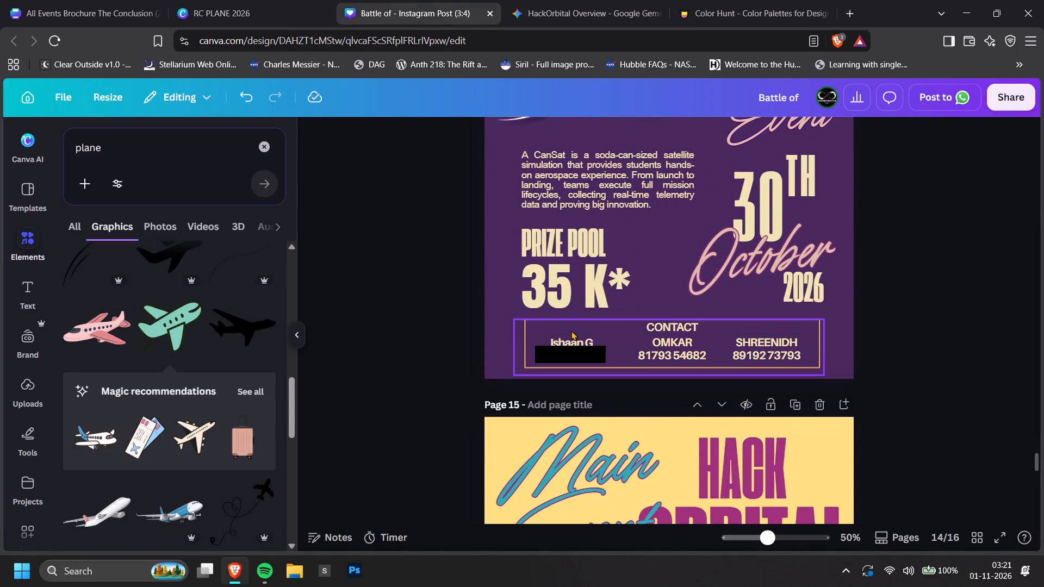
{"action": "left_click", "coordinate": [571, 330]}
{"action": "double_click", "coordinate": [571, 338]}
{"action": "double_click", "coordinate": [571, 343]}
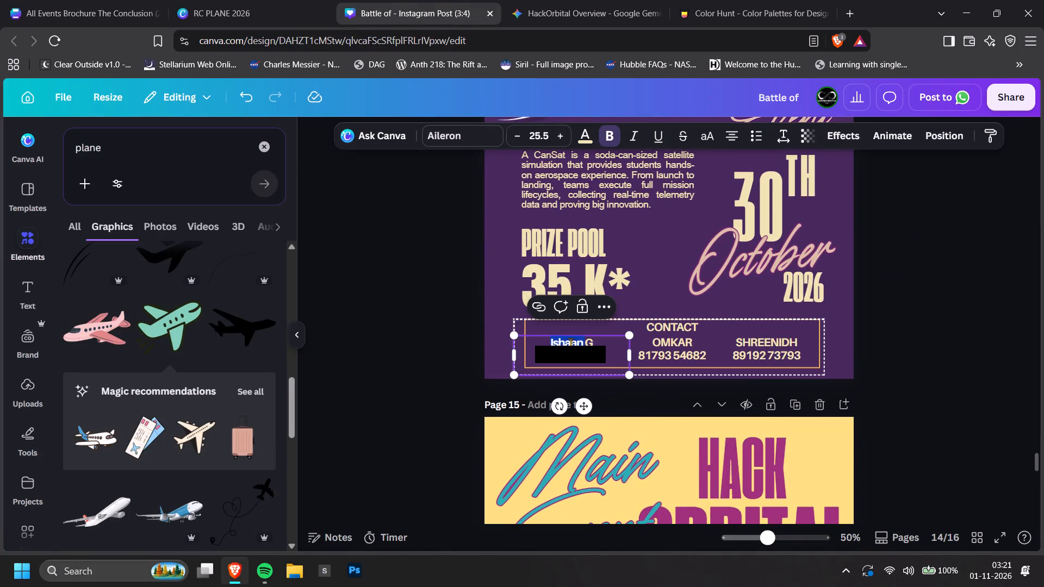
{"action": "triple_click", "coordinate": [574, 344]}
{"action": "key", "text": "ctrl+v"}
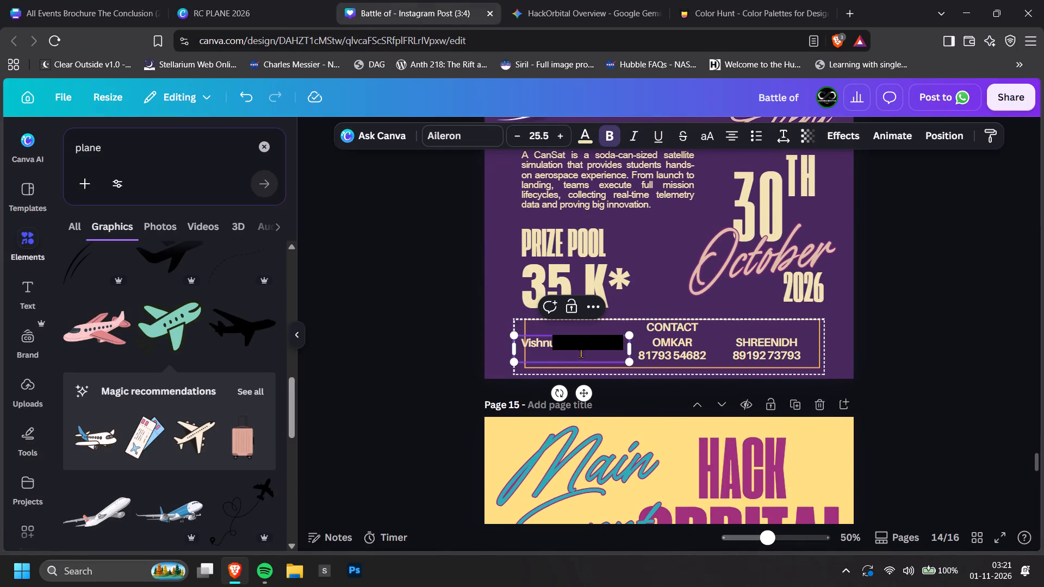
{"action": "key", "text": "Return"}
Copy the first RC Plane contact's phone number from page 11 of the All Events Brochure.
{"action": "left_click", "coordinate": [206, 0]}
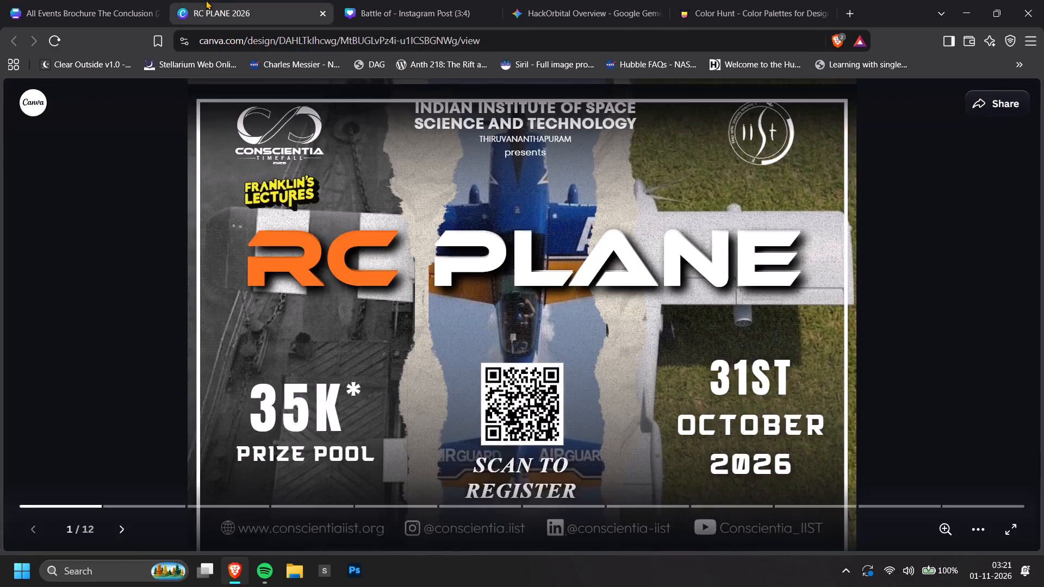
{"action": "left_click", "coordinate": [123, 1]}
{"action": "triple_click", "coordinate": [669, 289]}
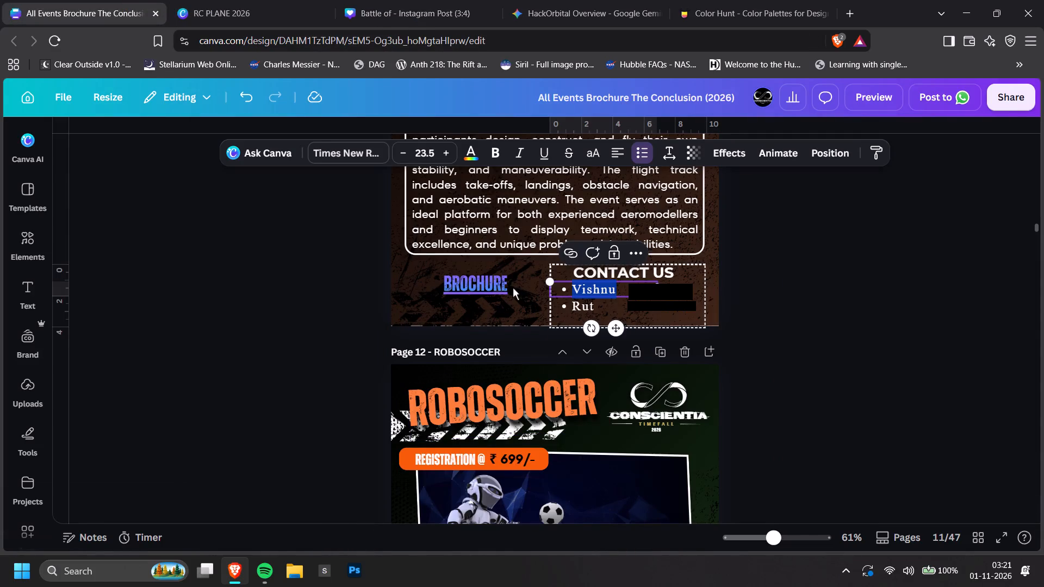
{"action": "key", "text": "ctrl+c"}
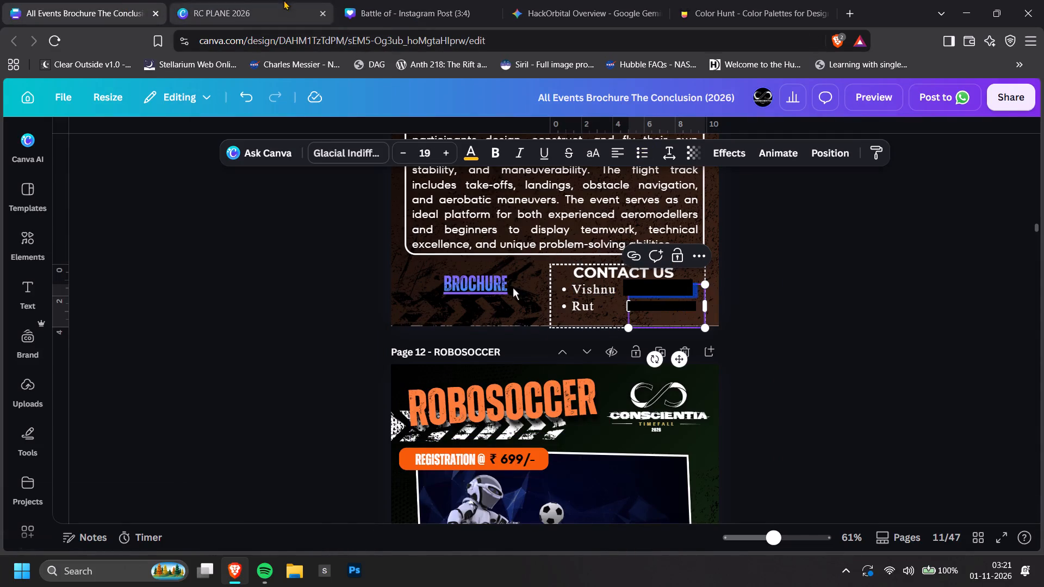
Replace the first contact's phone number on the RC Plane poster with the number copied from the brochure.
{"action": "left_click", "coordinate": [284, 0]}
{"action": "left_click", "coordinate": [395, 0]}
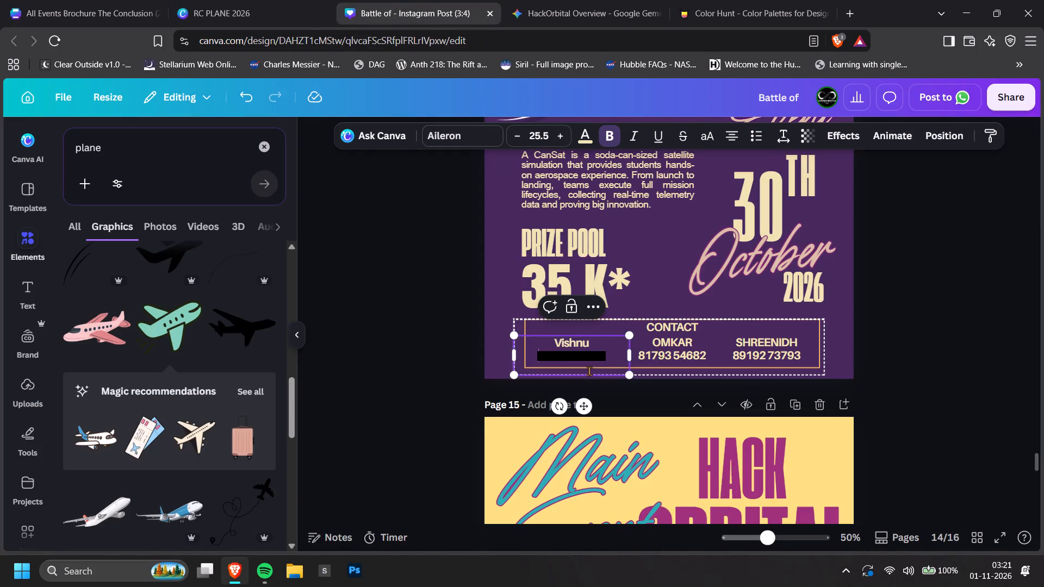
{"action": "double_click", "coordinate": [582, 364]}
{"action": "triple_click", "coordinate": [582, 359]}
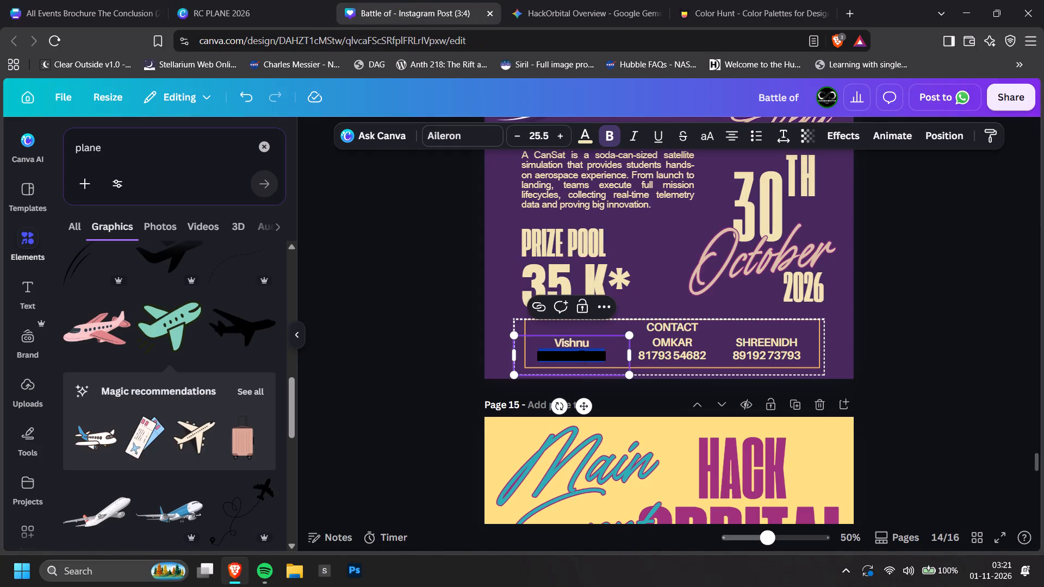
{"action": "key", "text": "ctrl+v"}
{"action": "left_click", "coordinate": [919, 333]}
Review the RC Plane poster against the RC PLANE 2026 brochure and the RC Plane page of the All Events Brochure.
{"action": "scroll", "coordinate": [919, 333], "scroll_direction": "up", "scroll_amount": 3}
{"action": "scroll", "coordinate": [919, 333], "scroll_direction": "down", "scroll_amount": 1}
{"action": "scroll", "coordinate": [919, 333], "scroll_direction": "down", "scroll_amount": 3, "text": "ctrl"}
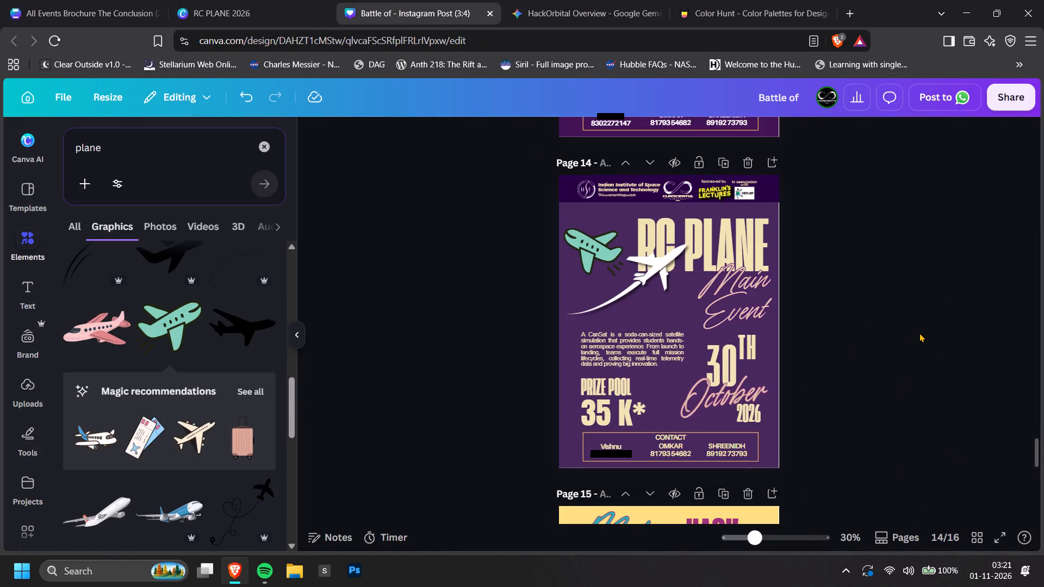
{"action": "scroll", "coordinate": [921, 332], "scroll_direction": "up", "scroll_amount": 1, "text": "ctrl"}
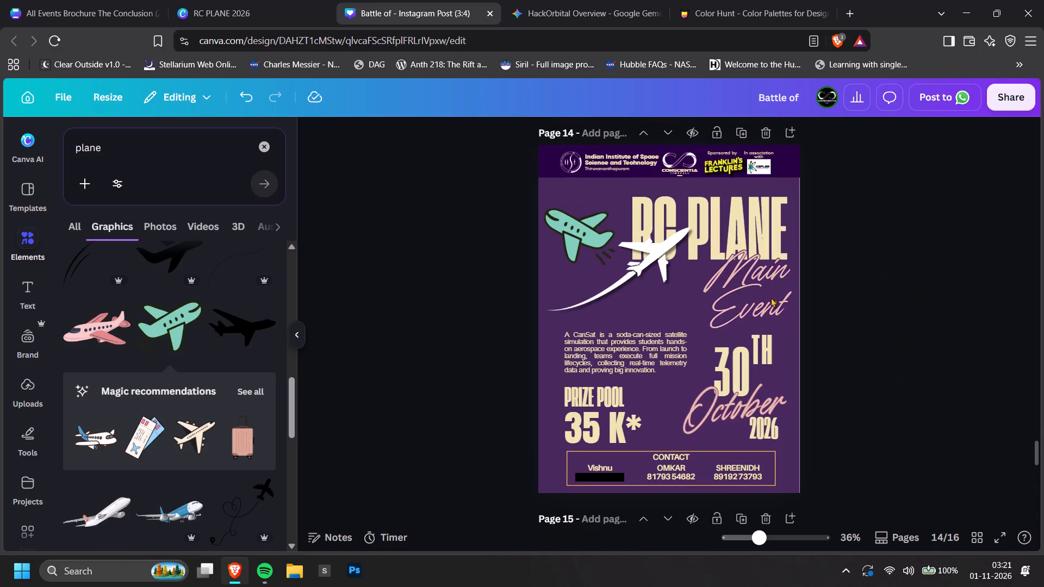
{"action": "left_click", "coordinate": [150, 0]}
{"action": "left_click", "coordinate": [266, 13]}
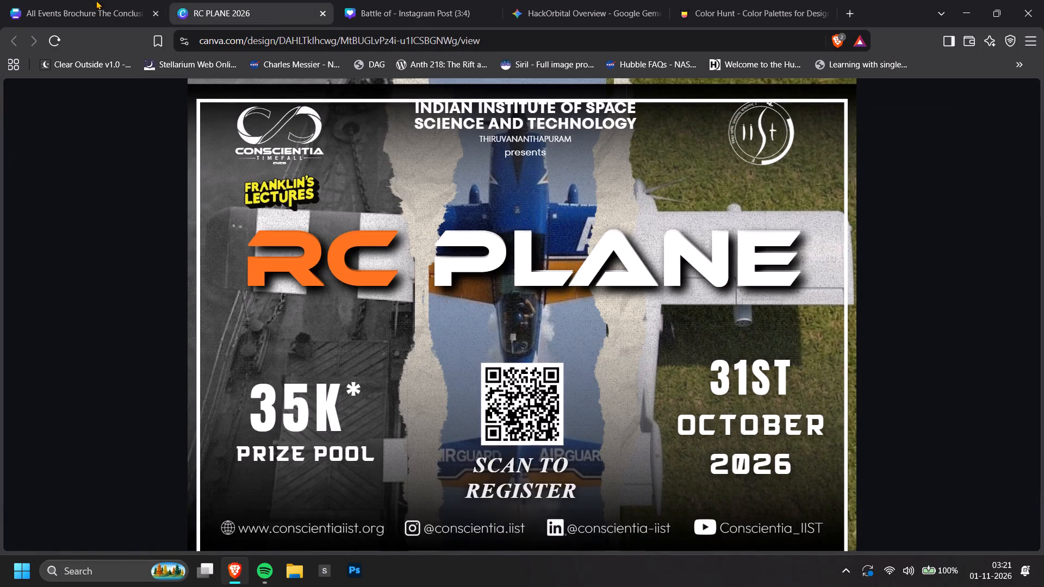
{"action": "left_click", "coordinate": [1, 32]}
{"action": "left_click", "coordinate": [123, 0]}
{"action": "left_click", "coordinate": [816, 441]}
{"action": "scroll", "coordinate": [815, 427], "scroll_direction": "up", "scroll_amount": 4}
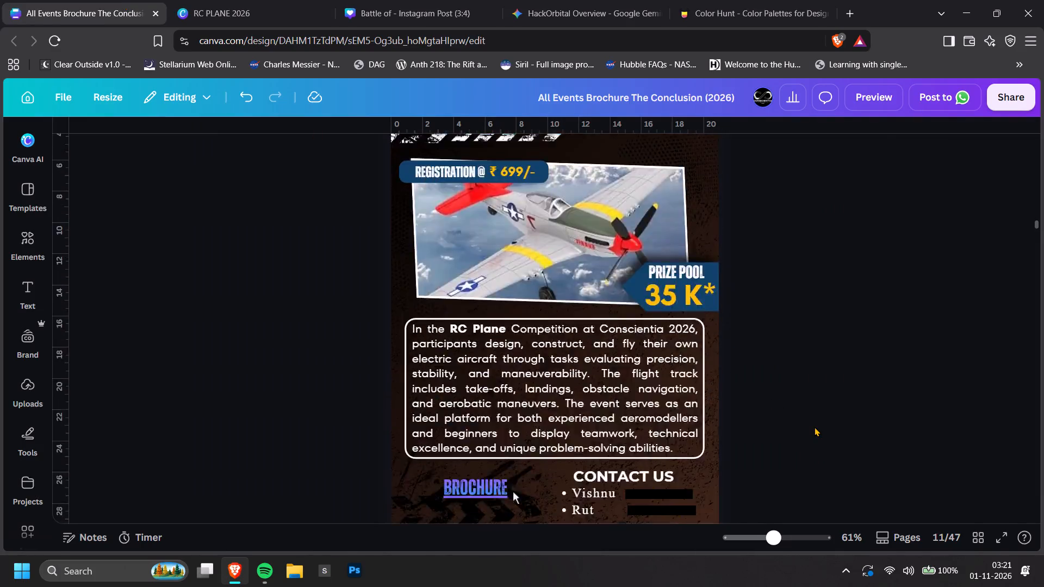
{"action": "scroll", "coordinate": [812, 414], "scroll_direction": "down", "scroll_amount": 3}
Change the event date on the RC Plane poster to 31ST.
{"action": "left_click", "coordinate": [417, 0]}
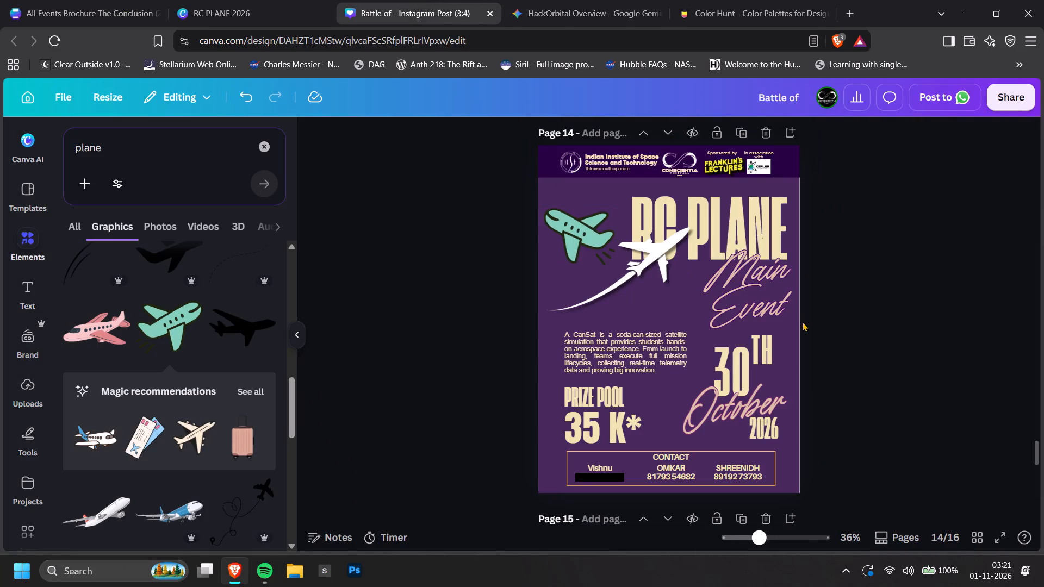
{"action": "scroll", "coordinate": [890, 386], "scroll_direction": "up", "scroll_amount": 3, "text": "ctrl"}
{"action": "left_click", "coordinate": [815, 359]}
{"action": "double_click", "coordinate": [804, 326]}
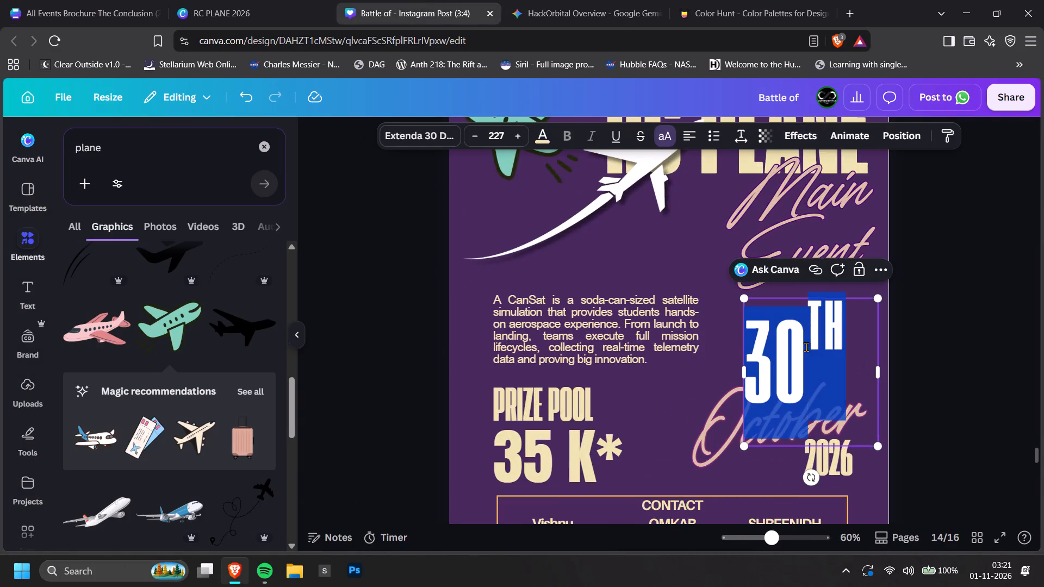
{"action": "left_click", "coordinate": [806, 347]}
{"action": "key", "text": "BackSpace"}
{"action": "key", "text": "1"}
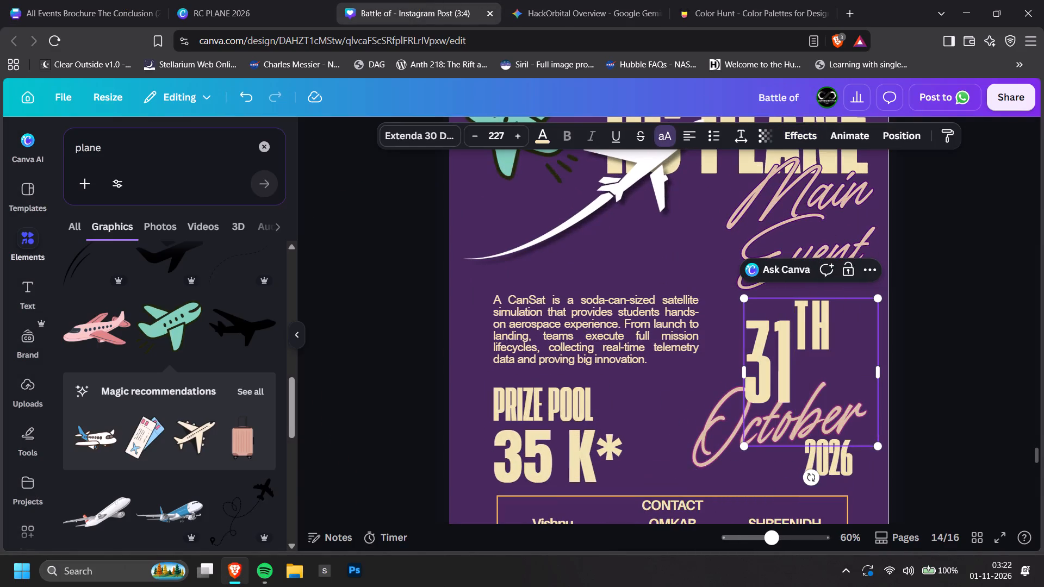
{"action": "left_click", "coordinate": [843, 324]}
{"action": "key", "text": "BackSpace"}
{"action": "key", "text": "BackSpace"}
{"action": "type", "text": "st"}
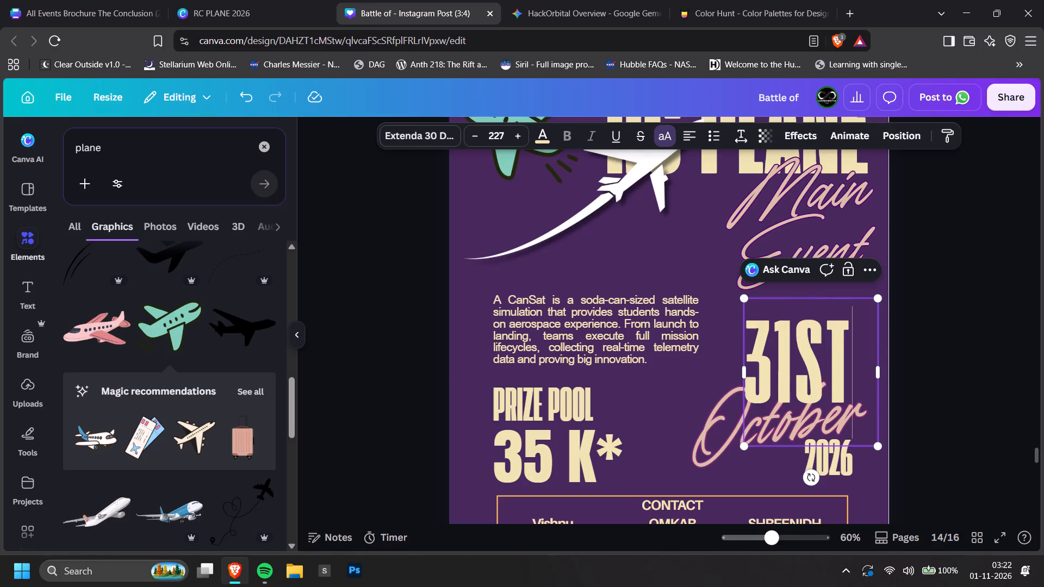
{"action": "left_click_drag", "start_coordinate": [910, 255], "coordinate": [909, 261]}
Format the ST of the 31ST date as superscript.
{"action": "double_click", "coordinate": [815, 338]}
{"action": "left_click_drag", "start_coordinate": [842, 354], "coordinate": [805, 349]}
{"action": "left_click", "coordinate": [732, 138]}
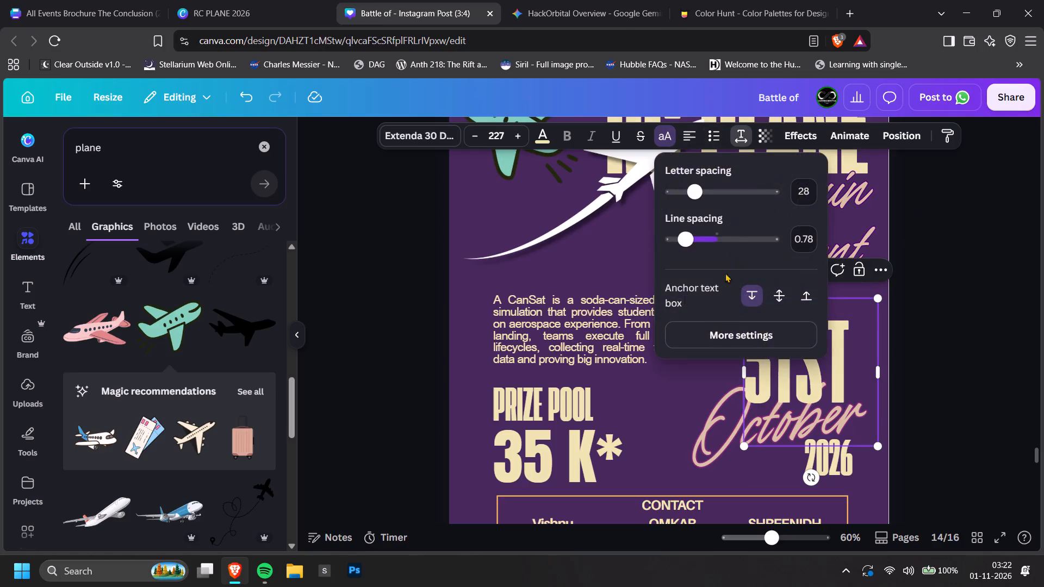
{"action": "left_click", "coordinate": [710, 333]}
{"action": "scroll", "coordinate": [140, 373], "scroll_direction": "down", "scroll_amount": 1}
{"action": "left_click", "coordinate": [169, 354]}
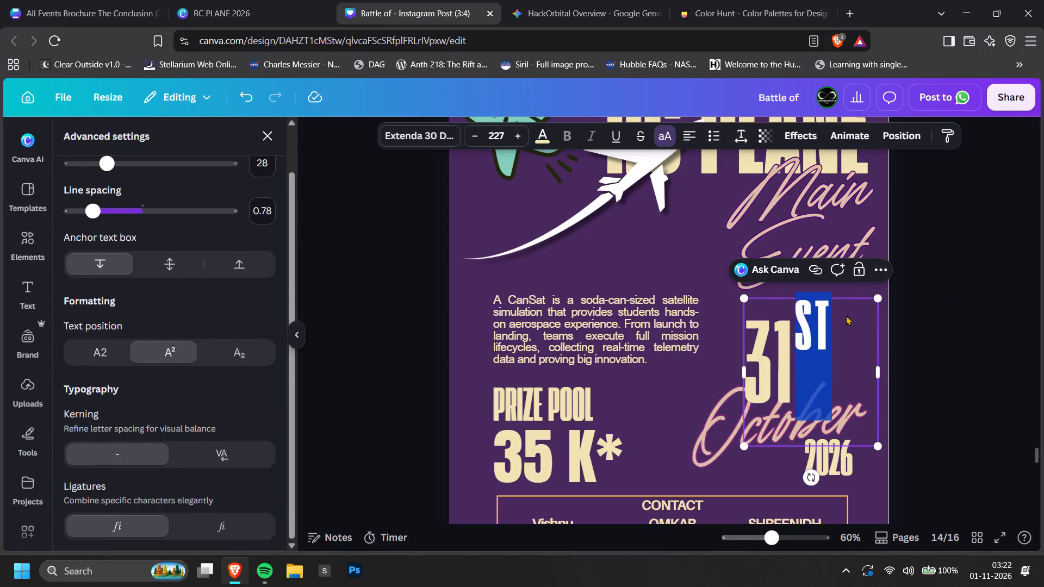
{"action": "double_click", "coordinate": [979, 273]}
Duplicate the finished RC Plane page and go to the copy.
{"action": "scroll", "coordinate": [959, 298], "scroll_direction": "down", "scroll_amount": 2}
{"action": "scroll", "coordinate": [915, 279], "scroll_direction": "down", "scroll_amount": 2, "text": "ctrl"}
{"action": "scroll", "coordinate": [913, 279], "scroll_direction": "up", "scroll_amount": 2}
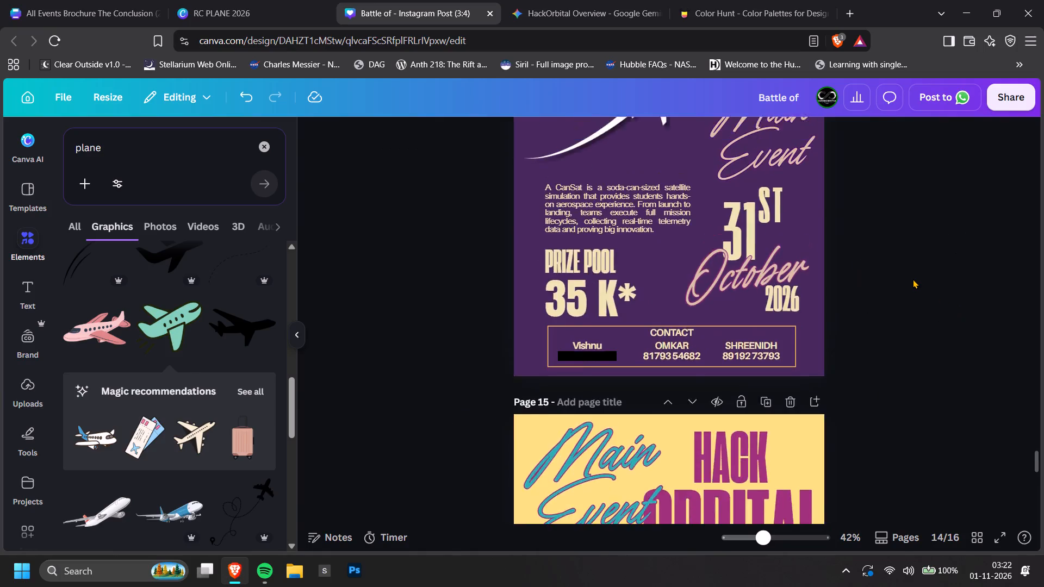
{"action": "scroll", "coordinate": [913, 279], "scroll_direction": "down", "scroll_amount": 1, "text": "ctrl"}
{"action": "scroll", "coordinate": [913, 279], "scroll_direction": "down", "scroll_amount": 4}
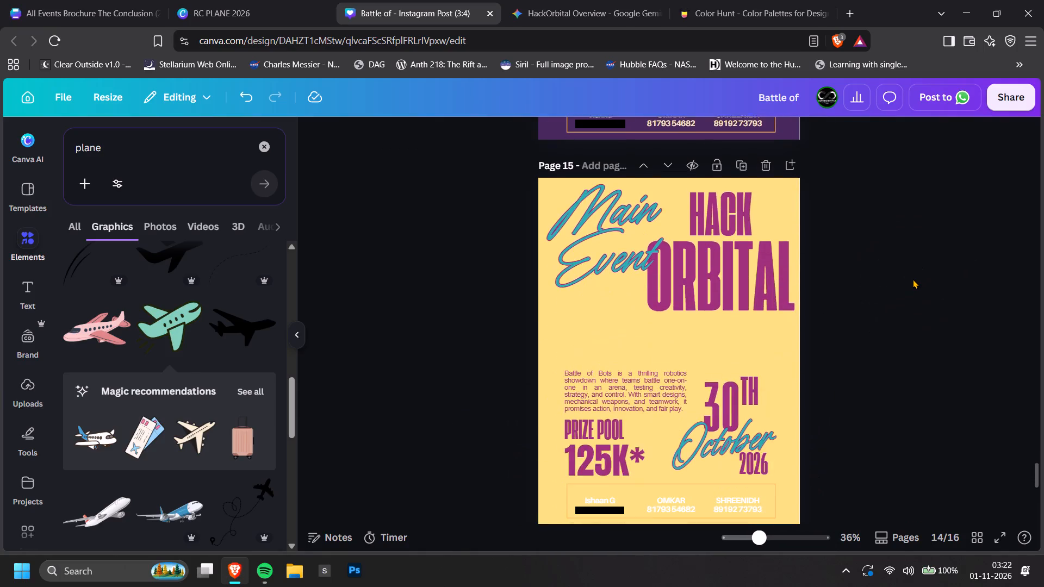
{"action": "scroll", "coordinate": [899, 280], "scroll_direction": "up", "scroll_amount": 5}
{"action": "left_click", "coordinate": [734, 225]}
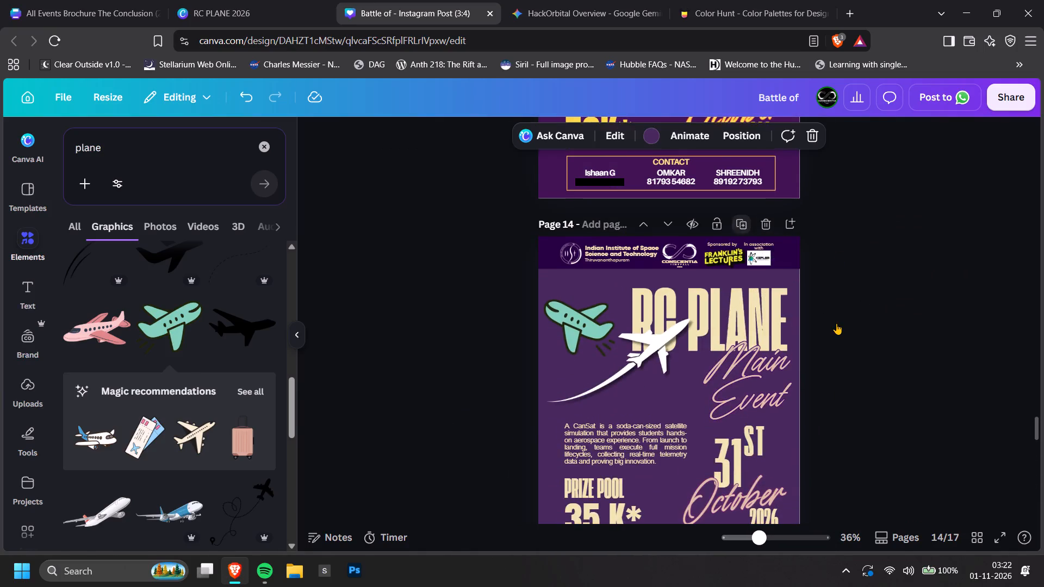
{"action": "scroll", "coordinate": [890, 399], "scroll_direction": "up", "scroll_amount": 2, "text": "ctrl"}
{"action": "scroll", "coordinate": [890, 399], "scroll_direction": "down", "scroll_amount": 2}
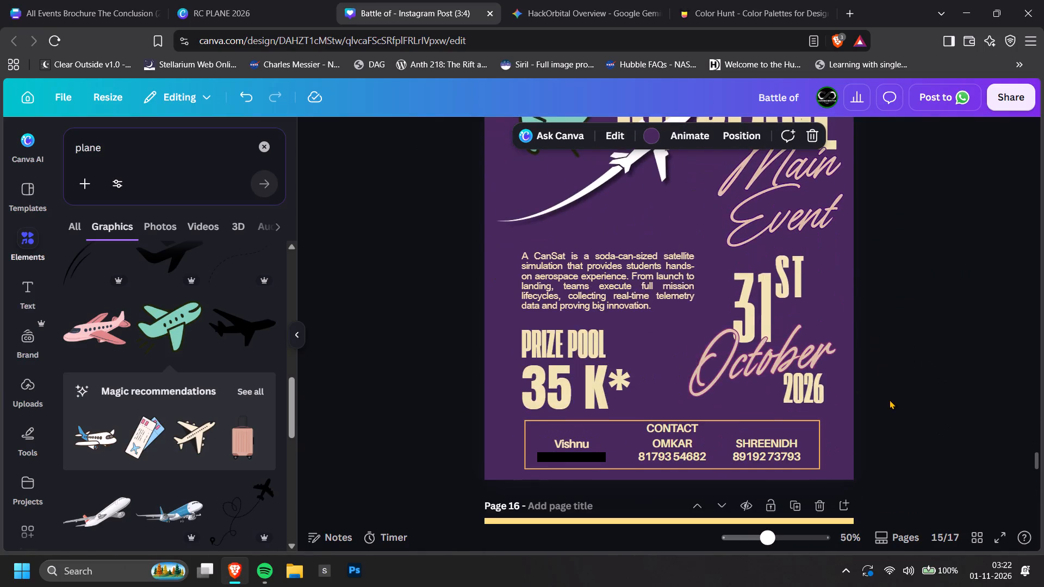
{"action": "scroll", "coordinate": [529, 395], "scroll_direction": "up", "scroll_amount": 2, "text": "ctrl"}
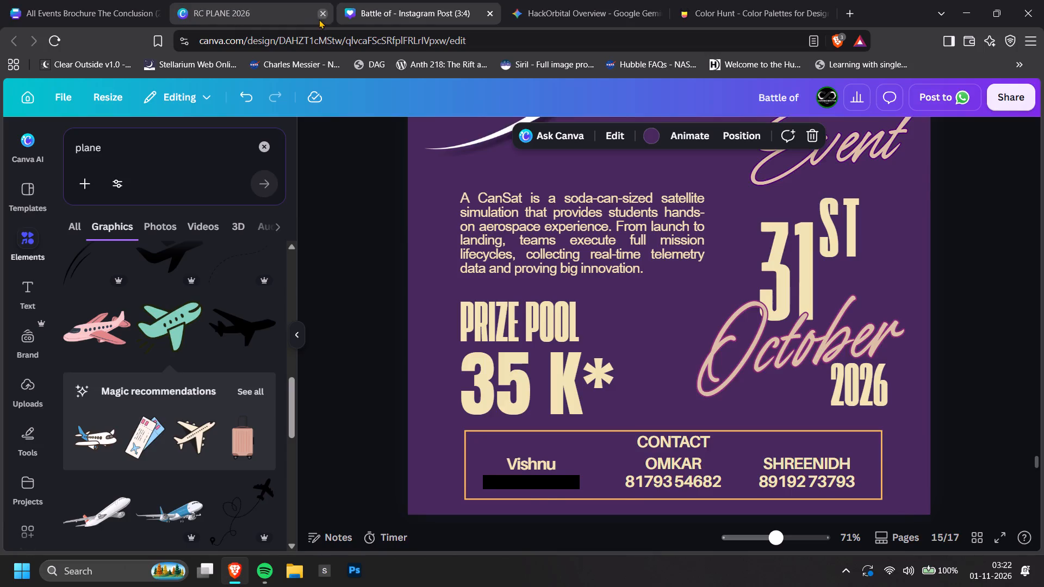
{"action": "left_click", "coordinate": [321, 15]}
{"action": "left_click", "coordinate": [94, 0]}
{"action": "scroll", "coordinate": [709, 316], "scroll_direction": "down", "scroll_amount": 5}
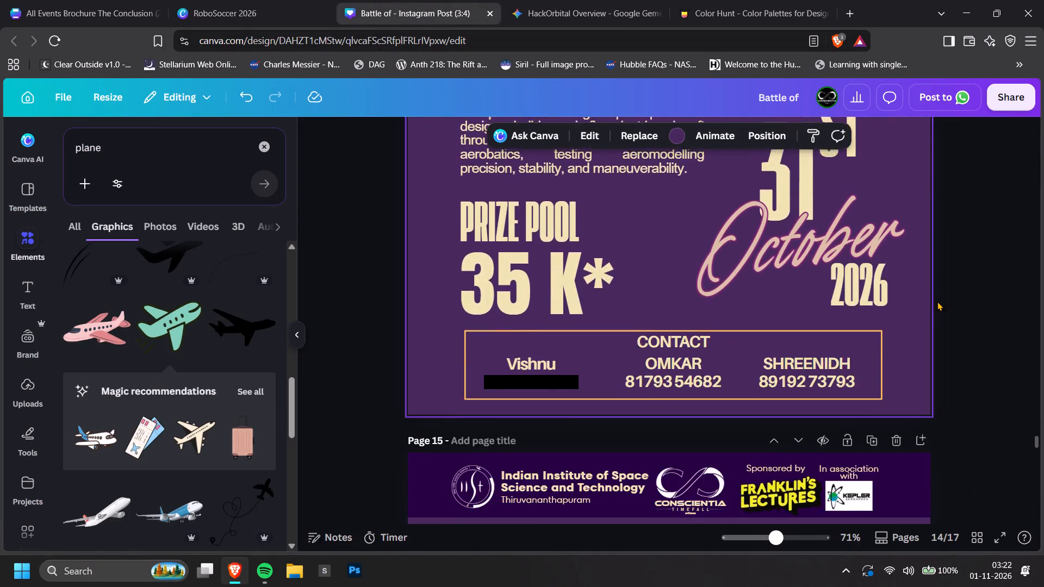
{"action": "scroll", "coordinate": [937, 301], "scroll_direction": "down", "scroll_amount": 4}
Close the RoboSoccer 2026 brochure and return to the Battle of poster design.
{"action": "left_click", "coordinate": [287, 0]}
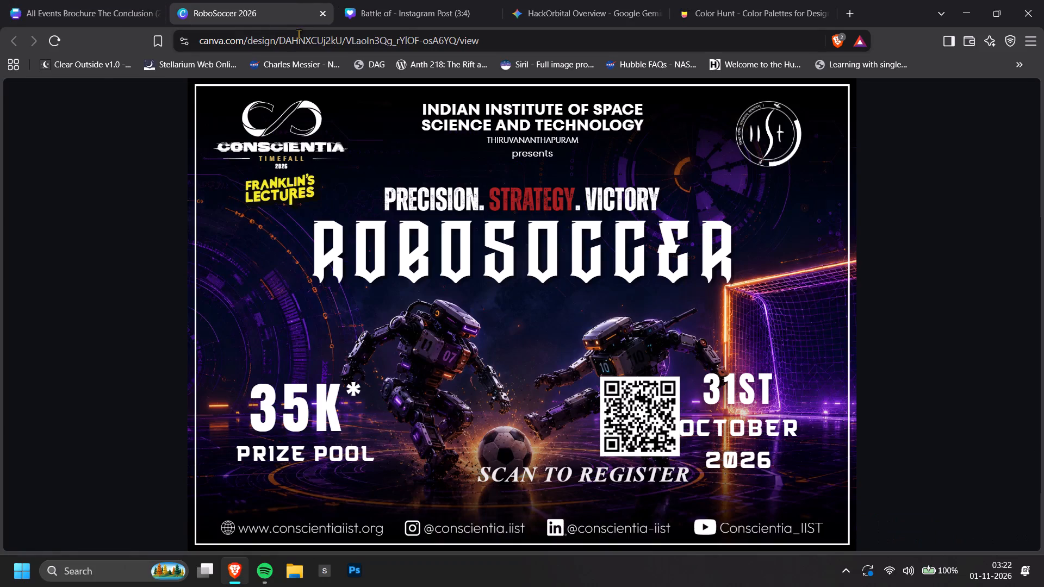
{"action": "left_click", "coordinate": [337, 22]}
{"action": "left_click", "coordinate": [327, 22]}
{"action": "left_click", "coordinate": [321, 17]}
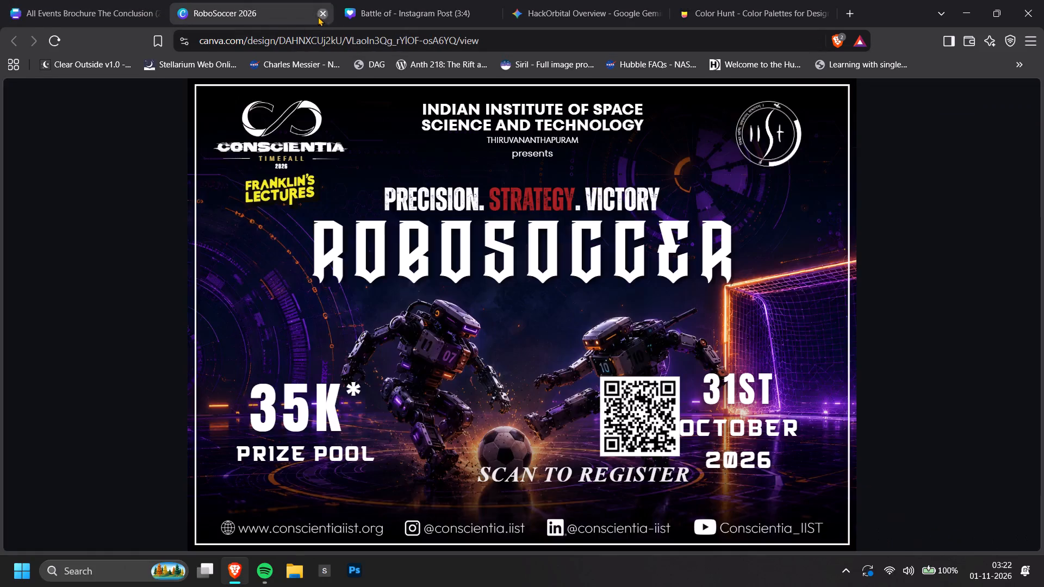
{"action": "left_click", "coordinate": [146, 0]}
{"action": "left_click", "coordinate": [333, 0]}
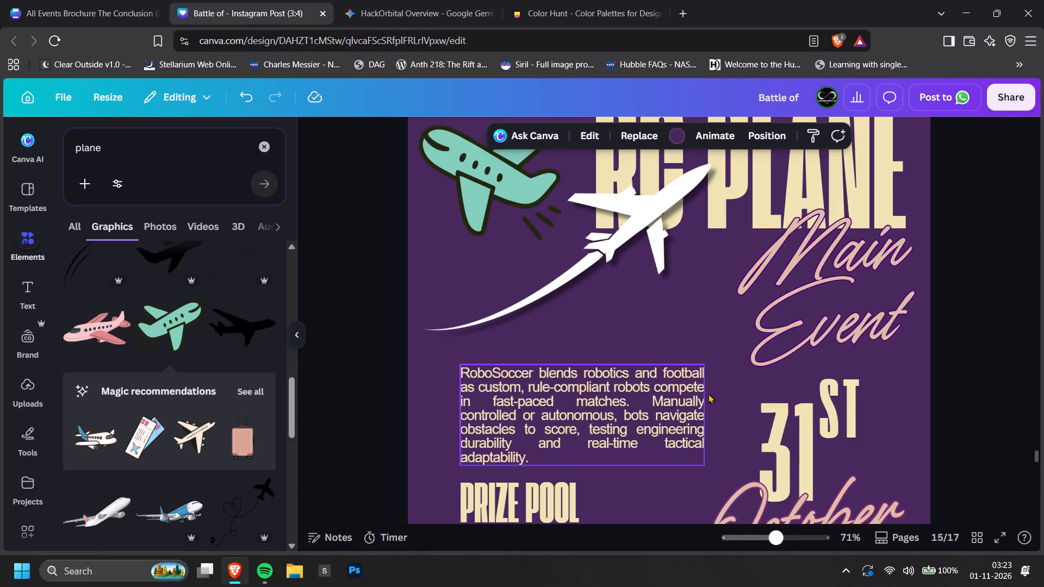
Change the RC PLANE title on page 15 to "Robo soccer".
{"action": "scroll", "coordinate": [805, 402], "scroll_direction": "down", "scroll_amount": 4}
{"action": "scroll", "coordinate": [805, 403], "scroll_direction": "up", "scroll_amount": 4}
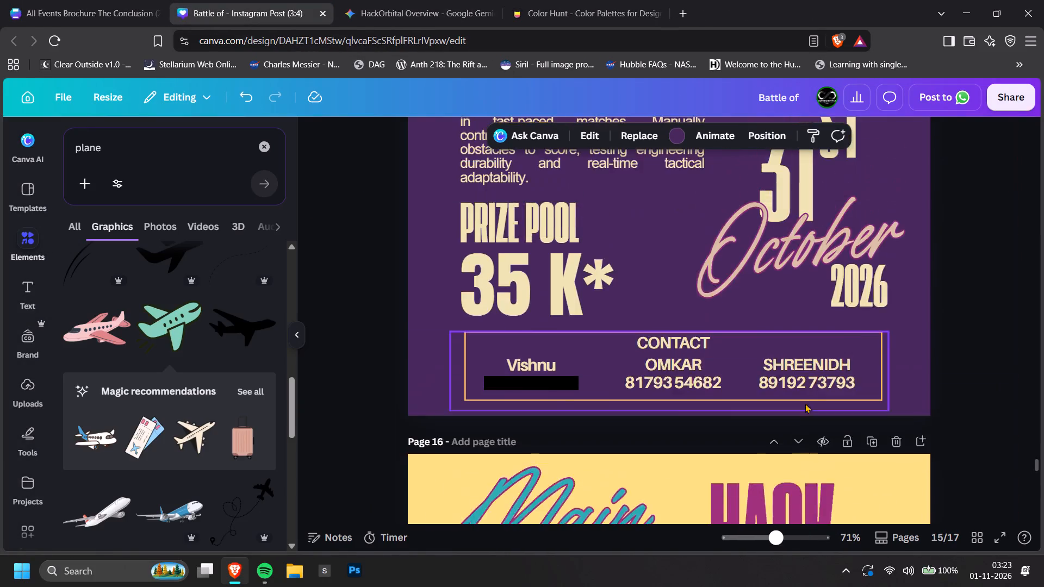
{"action": "scroll", "coordinate": [805, 402], "scroll_direction": "up", "scroll_amount": 3}
{"action": "double_click", "coordinate": [803, 397]}
{"action": "type", "text": "Robo soccer"}
{"action": "left_click", "coordinate": [980, 314]}
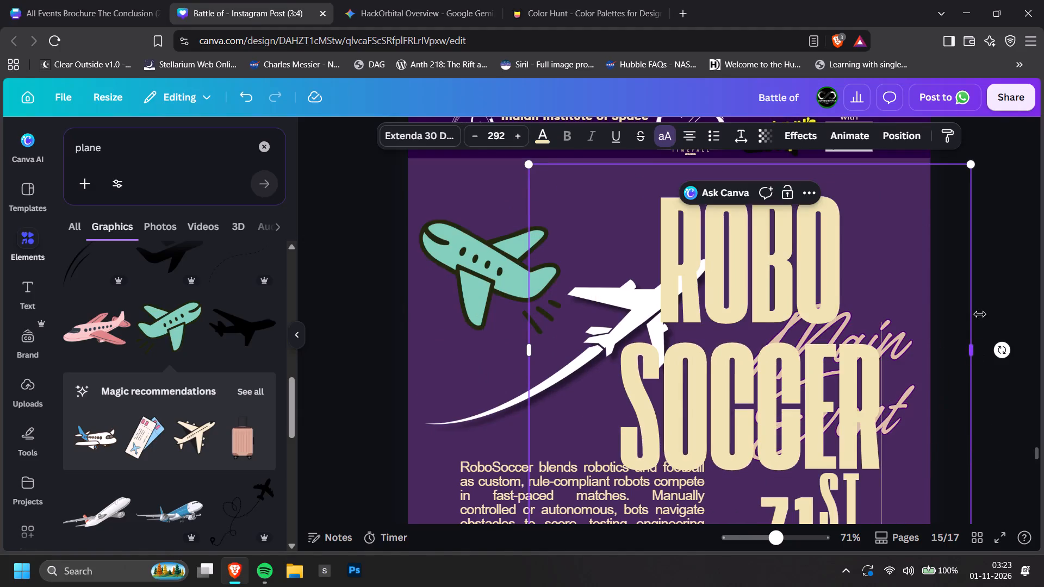
{"action": "left_click", "coordinate": [1005, 292]}
Scale down the ROBO SOCCER title and place it on the right side of the poster, just below the header band.
{"action": "scroll", "coordinate": [981, 338], "scroll_direction": "down", "scroll_amount": 3, "text": "ctrl"}
{"action": "left_click_drag", "start_coordinate": [747, 253], "coordinate": [759, 239]}
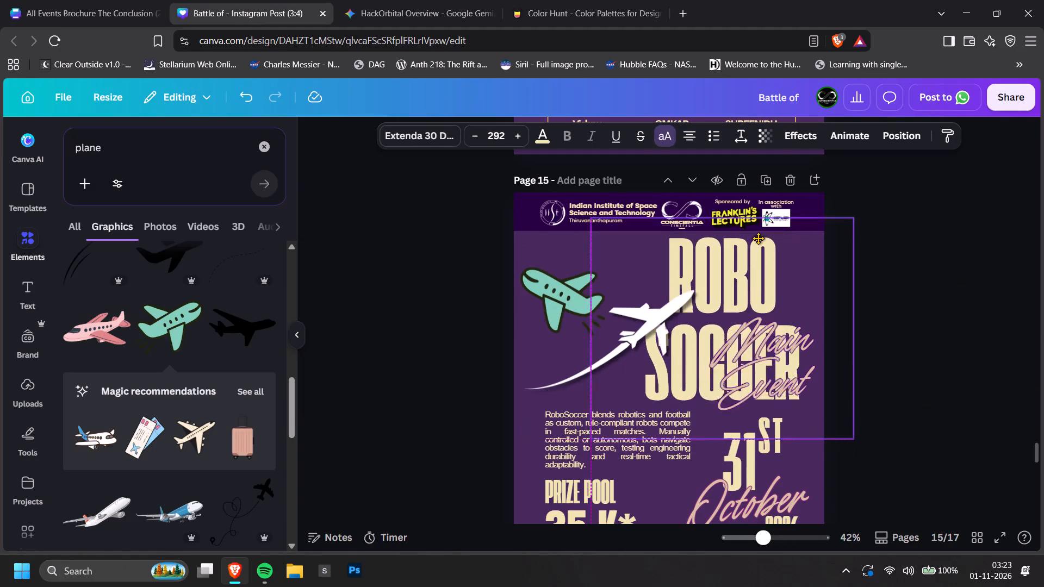
{"action": "left_click_drag", "start_coordinate": [759, 239], "coordinate": [771, 248]}
{"action": "left_click_drag", "start_coordinate": [608, 447], "coordinate": [627, 410]}
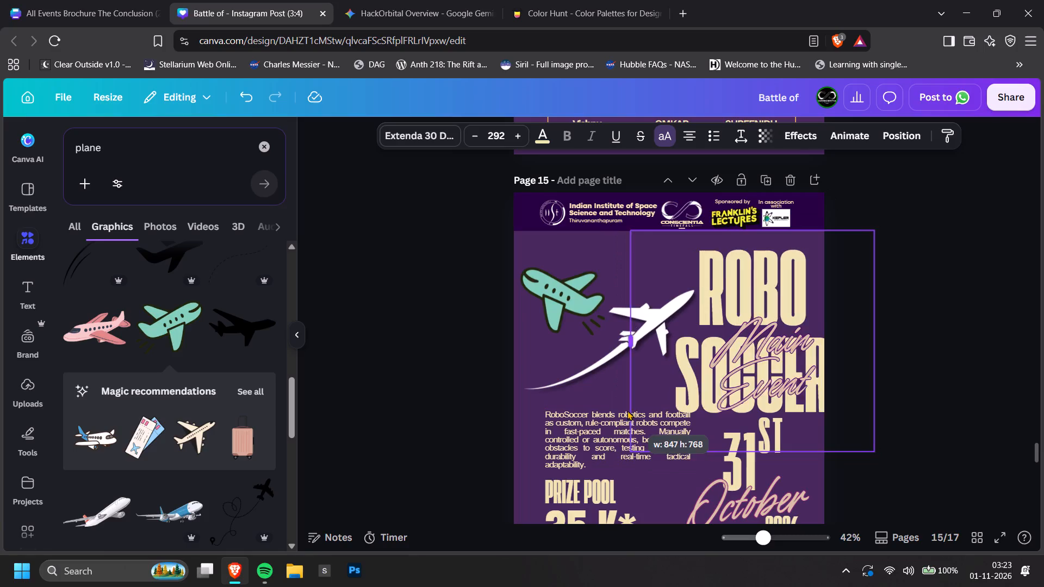
{"action": "left_click_drag", "start_coordinate": [627, 410], "coordinate": [624, 415]}
{"action": "left_click_drag", "start_coordinate": [625, 453], "coordinate": [672, 370]}
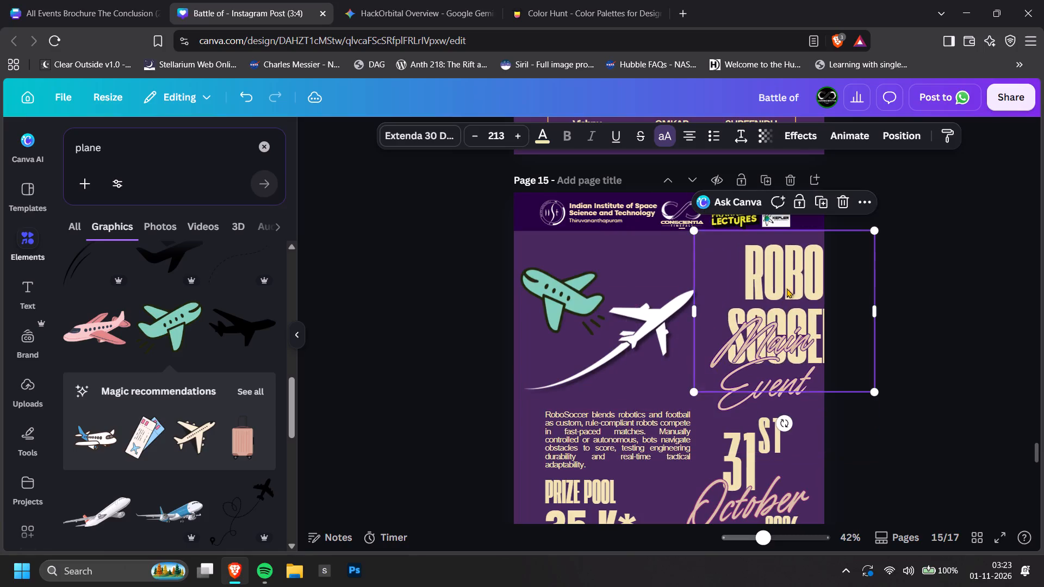
{"action": "left_click_drag", "start_coordinate": [788, 283], "coordinate": [729, 277]}
{"action": "left_click_drag", "start_coordinate": [813, 387], "coordinate": [846, 413]}
{"action": "left_click_drag", "start_coordinate": [788, 292], "coordinate": [782, 289]}
{"action": "left_click", "coordinate": [880, 293]}
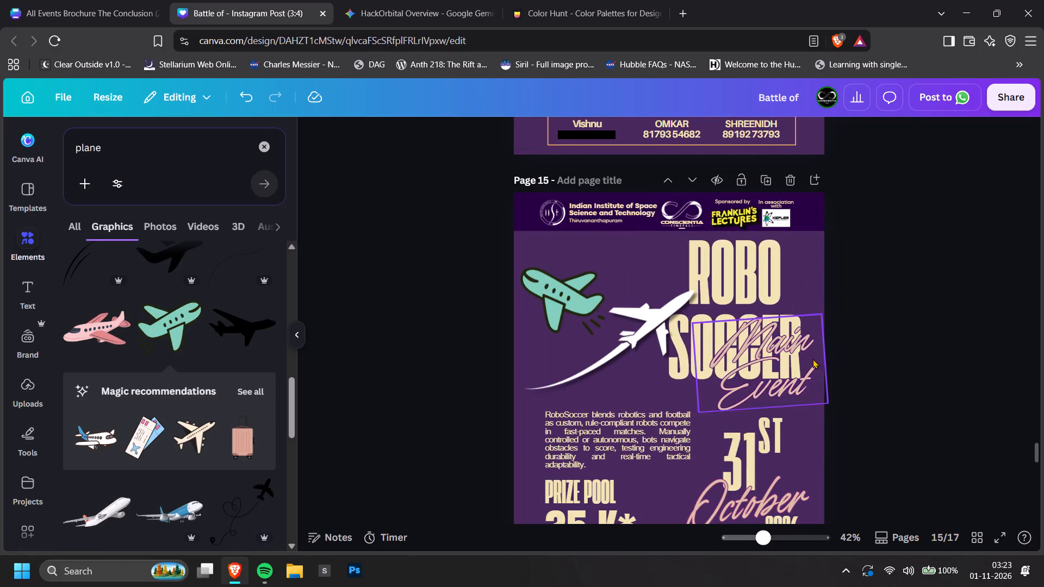
Move the Main Event lettering to the left of the word ROBO in the title.
{"action": "left_click_drag", "start_coordinate": [813, 361], "coordinate": [683, 282]}
{"action": "left_click", "coordinate": [947, 274]}
Delete the green plane and the white plane graphics from the RoboSoccer poster.
{"action": "left_click", "coordinate": [574, 298]}
{"action": "key", "text": "BackSpace"}
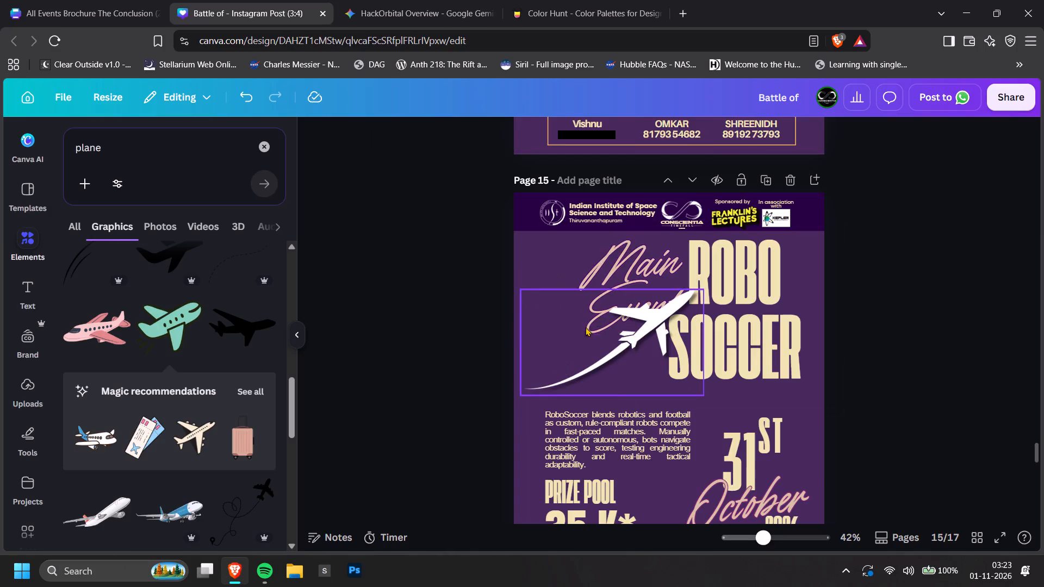
{"action": "left_click", "coordinate": [591, 334]}
{"action": "key", "text": "BackSpace"}
Search the graphics for "robosoccer" and browse the results.
{"action": "left_click", "coordinate": [152, 142]}
{"action": "key", "text": "ctrl+a"}
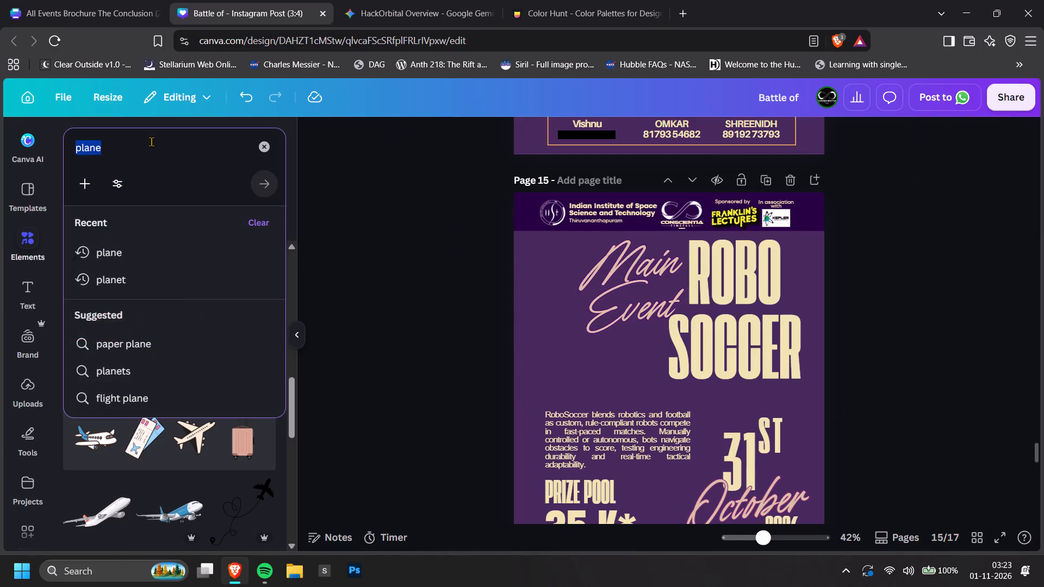
{"action": "type", "text": "robosoccer"}
{"action": "key", "text": "Return"}
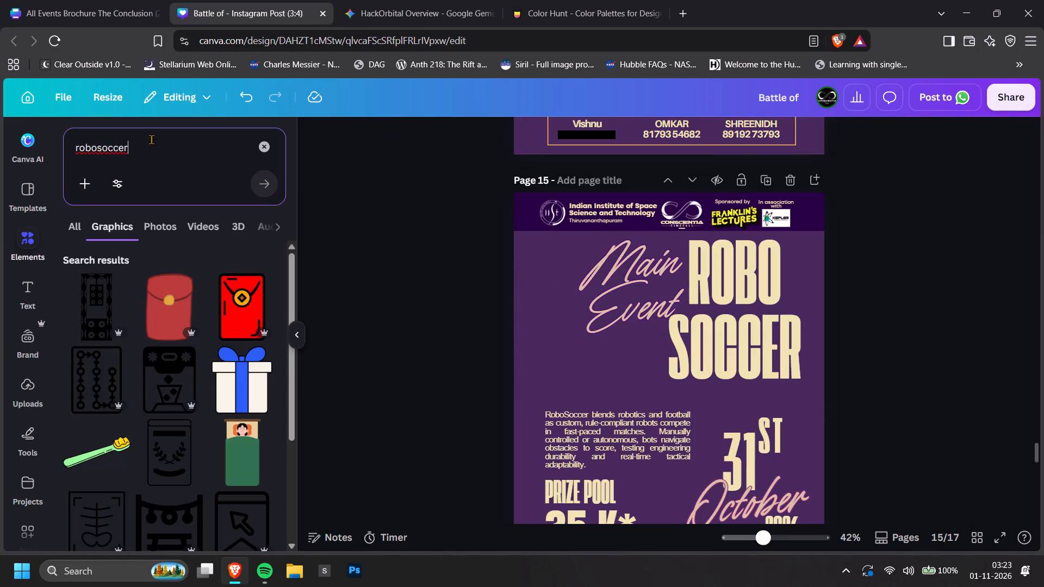
{"action": "scroll", "coordinate": [122, 360], "scroll_direction": "down", "scroll_amount": 4}
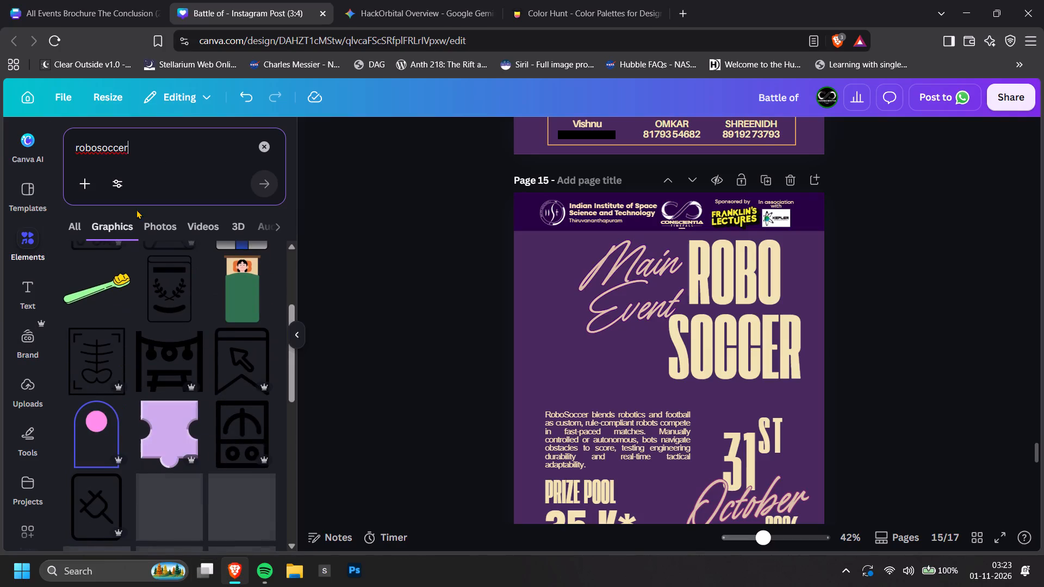
Search the graphics for "robot", try the blue four-wheeled robot car on the poster and remove it again.
{"action": "key", "text": "ctrl+a"}
{"action": "type", "text": "robot"}
{"action": "key", "text": "Return"}
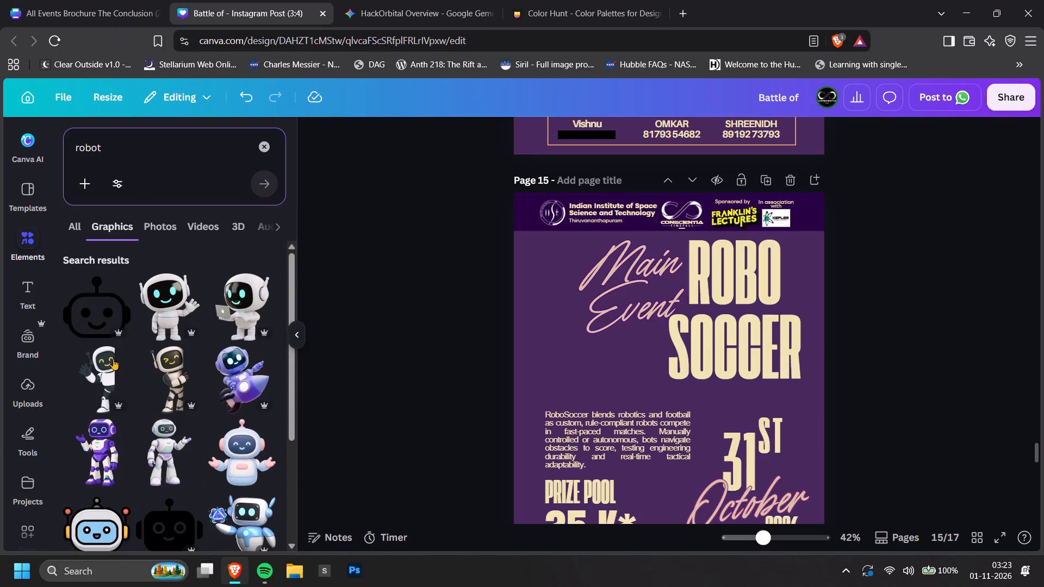
{"action": "scroll", "coordinate": [113, 358], "scroll_direction": "down", "scroll_amount": 2}
{"action": "scroll", "coordinate": [203, 443], "scroll_direction": "down", "scroll_amount": 2}
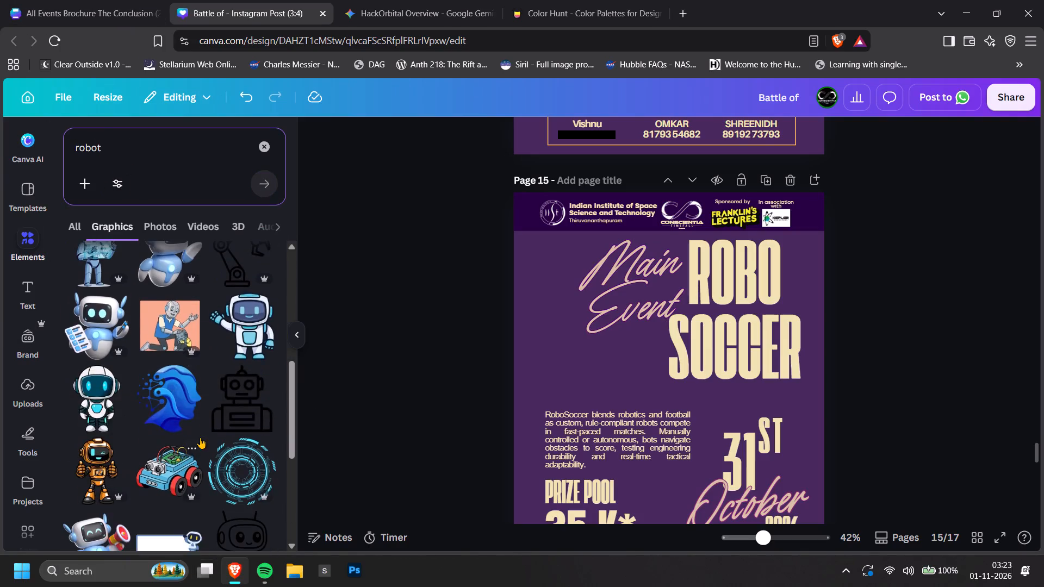
{"action": "scroll", "coordinate": [197, 433], "scroll_direction": "down", "scroll_amount": 2}
{"action": "scroll", "coordinate": [214, 339], "scroll_direction": "up", "scroll_amount": 1}
{"action": "left_click", "coordinate": [151, 395]}
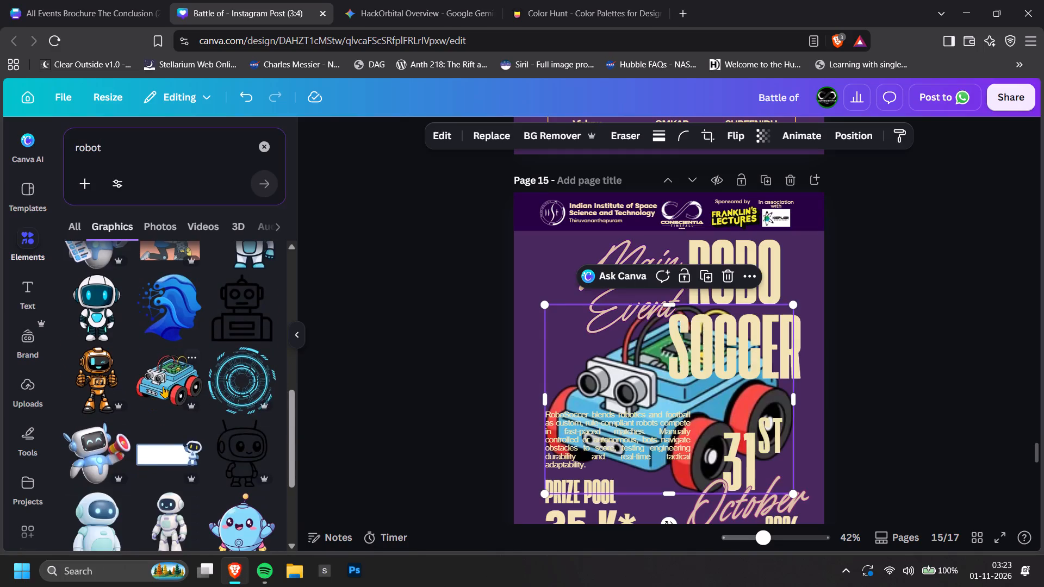
{"action": "key", "text": "BackSpace"}
Add the recommended robot with raised claw arms, shrink it and place it at the poster's left edge above the description.
{"action": "scroll", "coordinate": [203, 405], "scroll_direction": "down", "scroll_amount": 1}
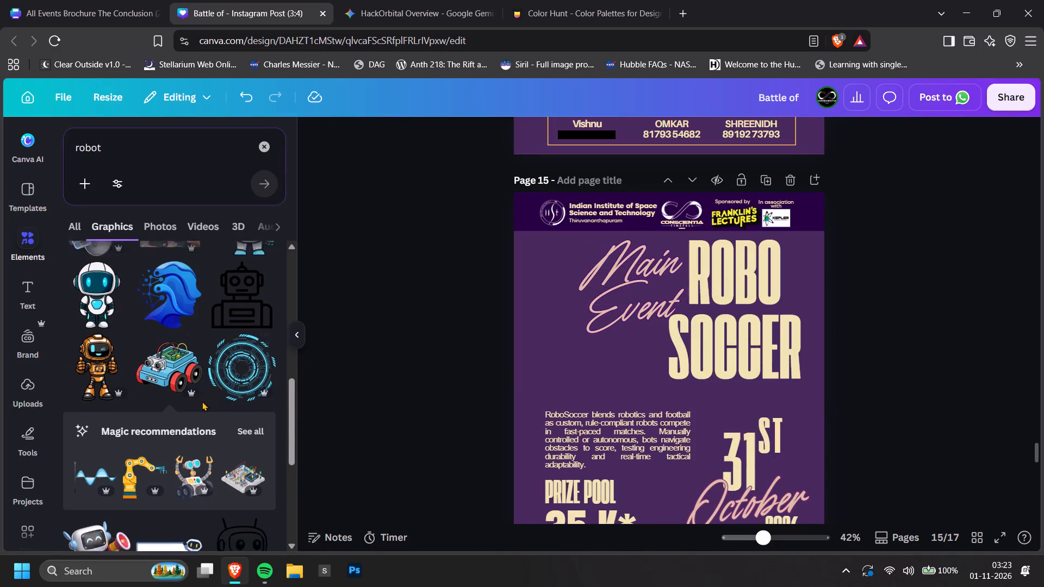
{"action": "scroll", "coordinate": [202, 401], "scroll_direction": "down", "scroll_amount": 1}
{"action": "left_click", "coordinate": [181, 316]}
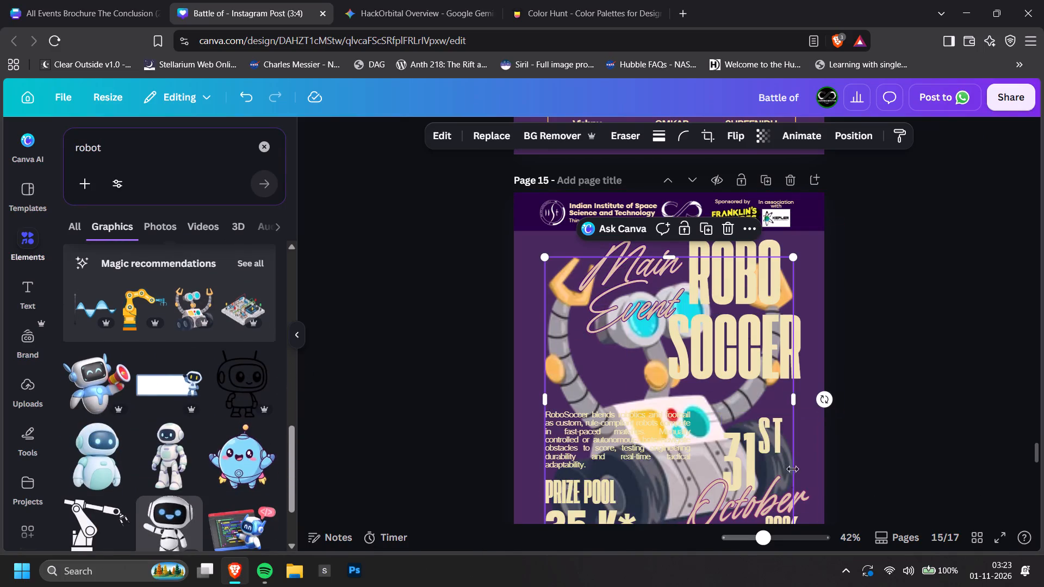
{"action": "scroll", "coordinate": [779, 486], "scroll_direction": "down", "scroll_amount": 1}
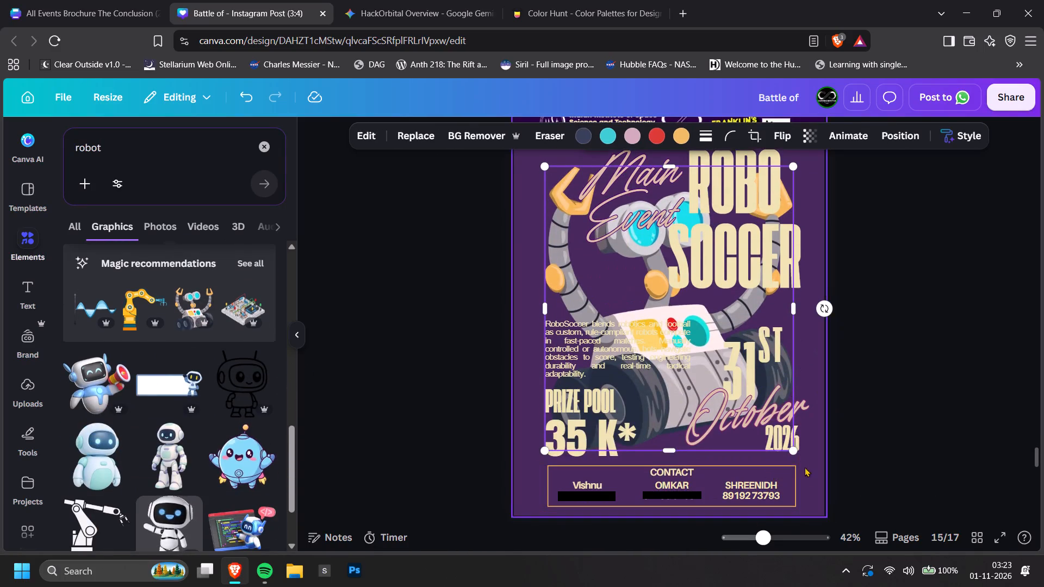
{"action": "left_click_drag", "start_coordinate": [793, 451], "coordinate": [643, 279]}
{"action": "left_click_drag", "start_coordinate": [573, 239], "coordinate": [529, 267]}
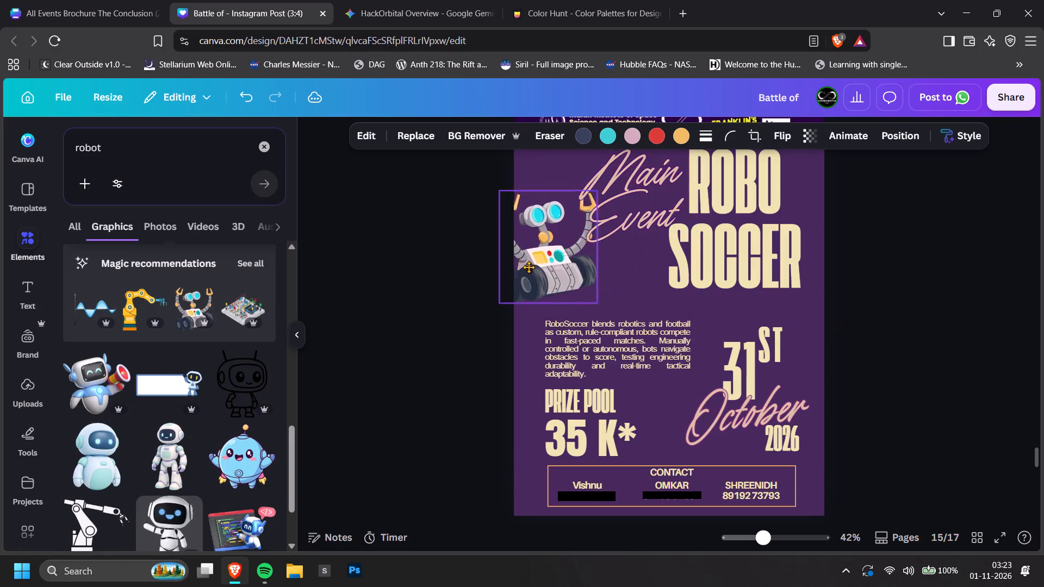
{"action": "left_click_drag", "start_coordinate": [529, 267], "coordinate": [543, 276]}
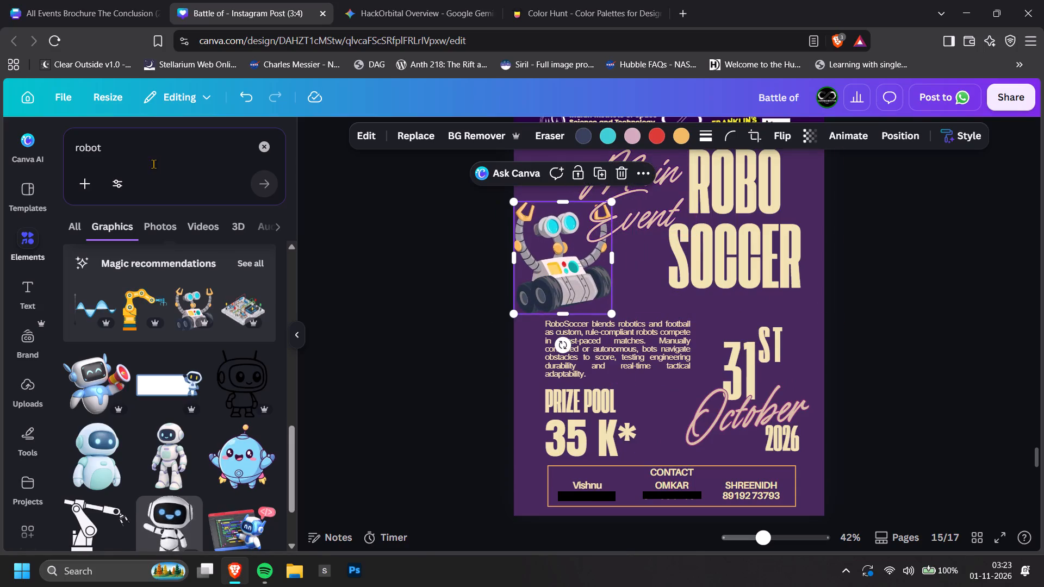
Clear the robot search term and begin a new graphics search.
{"action": "double_click", "coordinate": [147, 141]}
{"action": "key", "text": "ctrl+a"}
{"action": "key", "text": "g"}
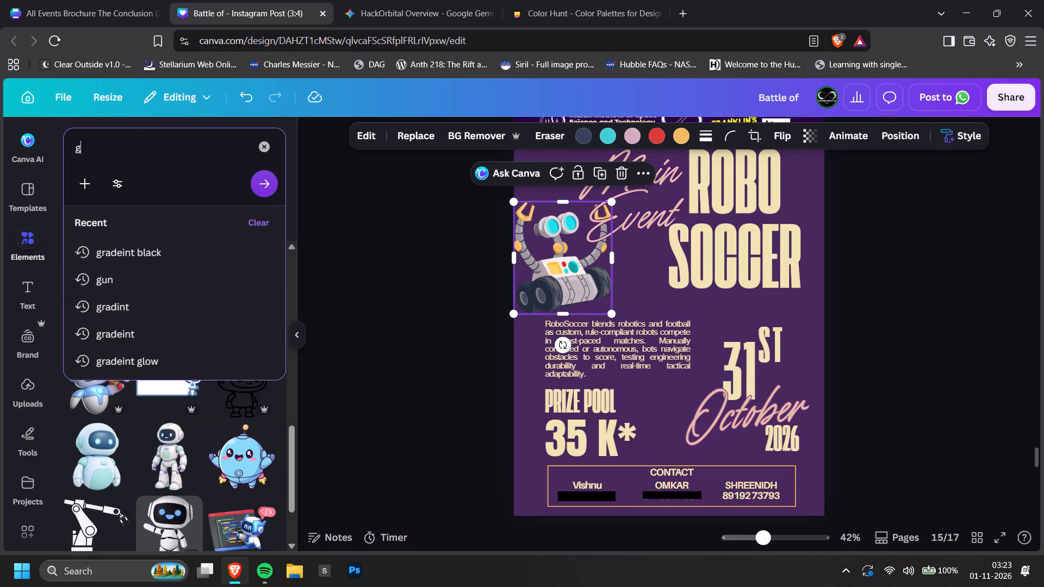
Search the graphics for "ball" and browse the results.
{"action": "key", "text": "BackSpace"}
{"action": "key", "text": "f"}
{"action": "key", "text": "BackSpace"}
{"action": "key", "text": "BackSpace"}
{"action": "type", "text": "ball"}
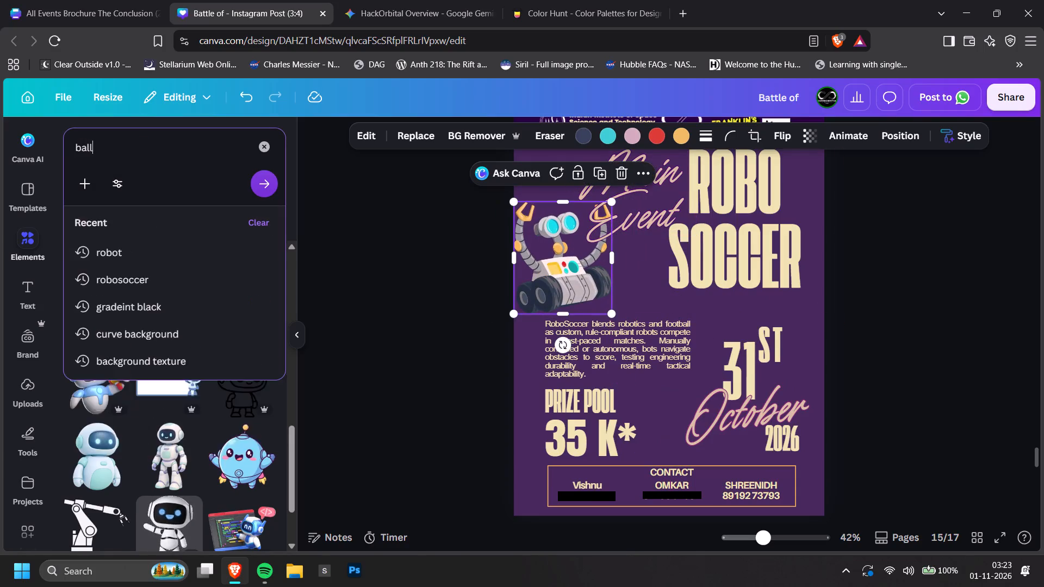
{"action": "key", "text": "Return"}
{"action": "scroll", "coordinate": [128, 364], "scroll_direction": "down", "scroll_amount": 1}
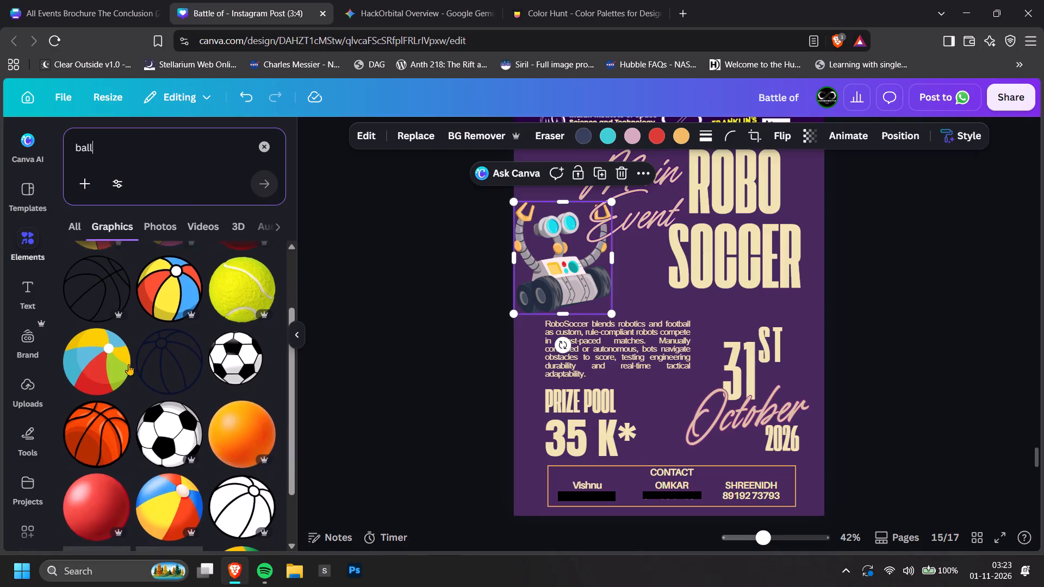
Add the tennis ball graphic, shrink it, place it just below the word SOCCER on the page 15 poster and bring it forward.
{"action": "left_click", "coordinate": [228, 303]}
{"action": "left_click_drag", "start_coordinate": [547, 184], "coordinate": [666, 288]}
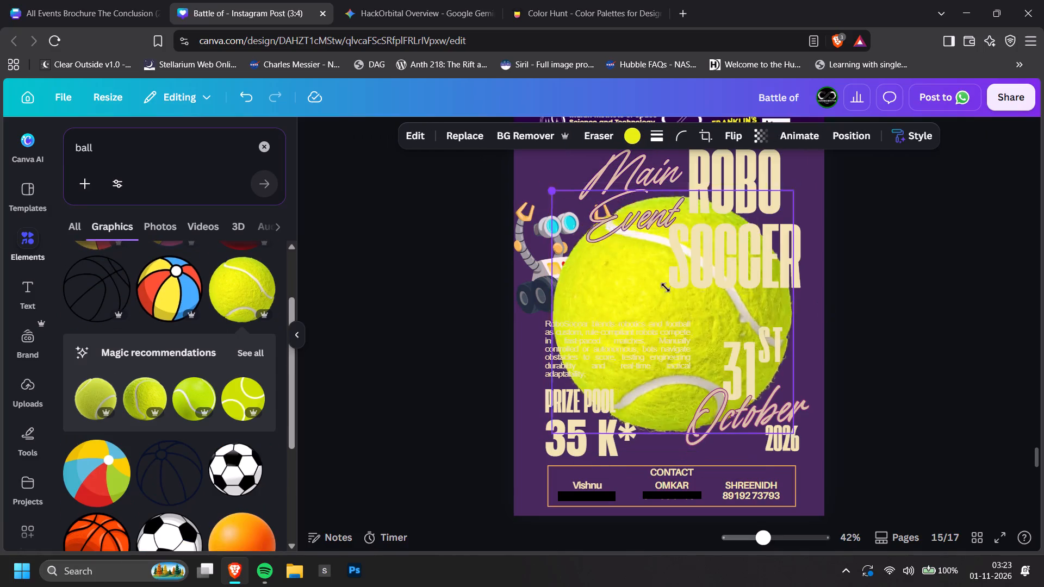
{"action": "left_click_drag", "start_coordinate": [666, 288], "coordinate": [732, 385]}
{"action": "left_click_drag", "start_coordinate": [767, 410], "coordinate": [712, 328]}
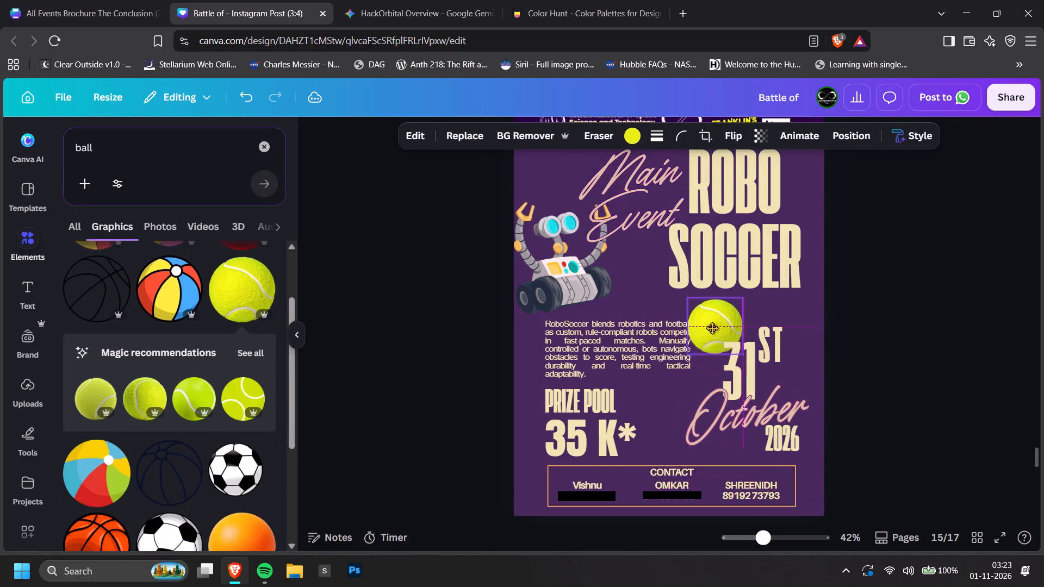
{"action": "left_click_drag", "start_coordinate": [712, 328], "coordinate": [720, 312]}
{"action": "left_click", "coordinate": [923, 282]}
{"action": "left_click", "coordinate": [714, 319]}
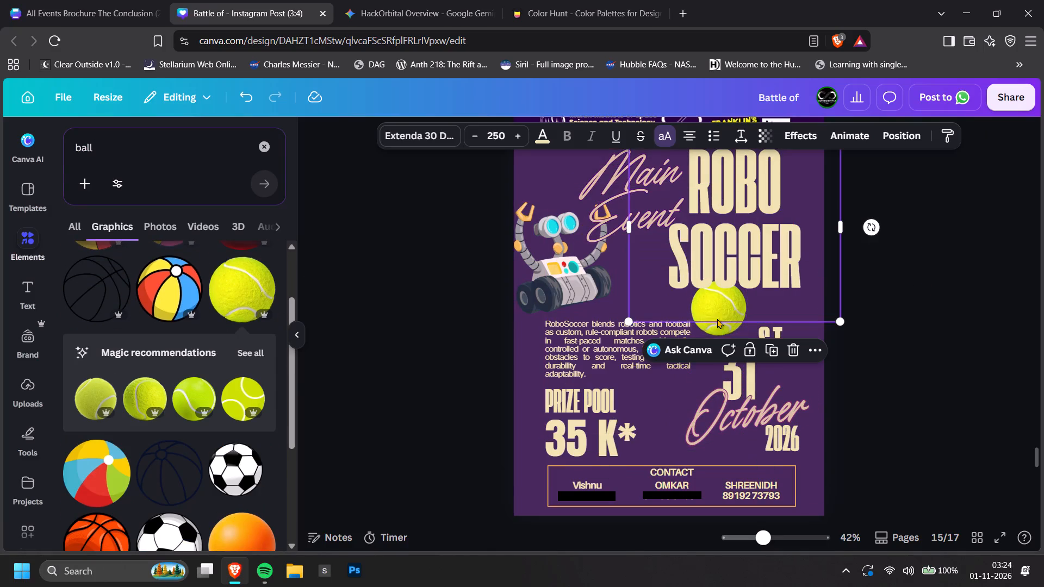
{"action": "left_click_drag", "start_coordinate": [717, 332], "coordinate": [726, 330]}
{"action": "key", "text": "ctrl+bracketright"}
{"action": "key", "text": "ctrl+bracketright"}
{"action": "key", "text": "ctrl+bracketright"}
{"action": "key", "text": "ctrl+bracketright"}
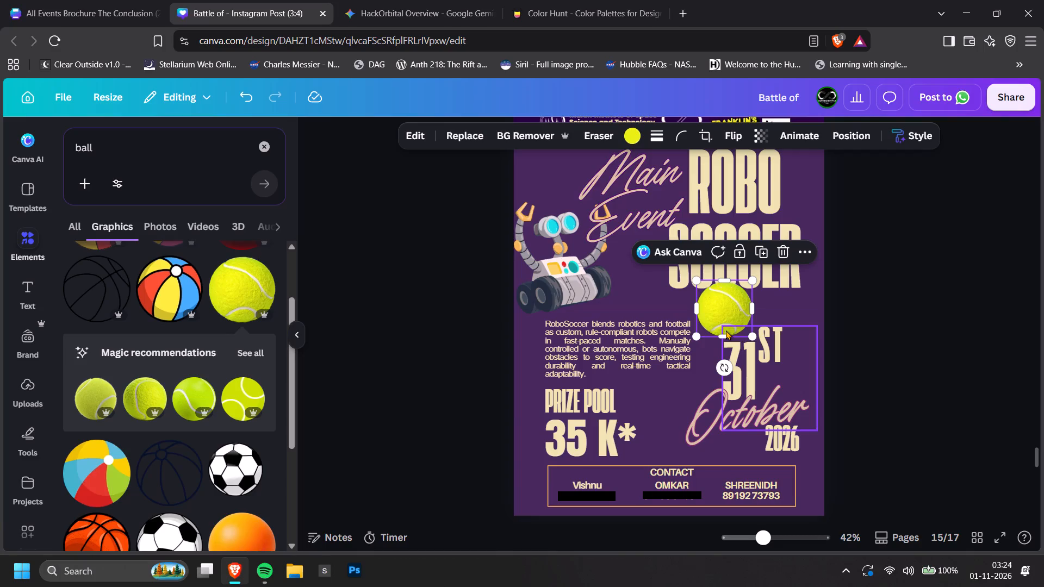
{"action": "left_click", "coordinate": [874, 246]}
Compare the Robo Soccer poster with the RoboSoccer page's description, prize and contact section in the All Events Brochure.
{"action": "scroll", "coordinate": [918, 280], "scroll_direction": "down", "scroll_amount": 1, "text": "ctrl"}
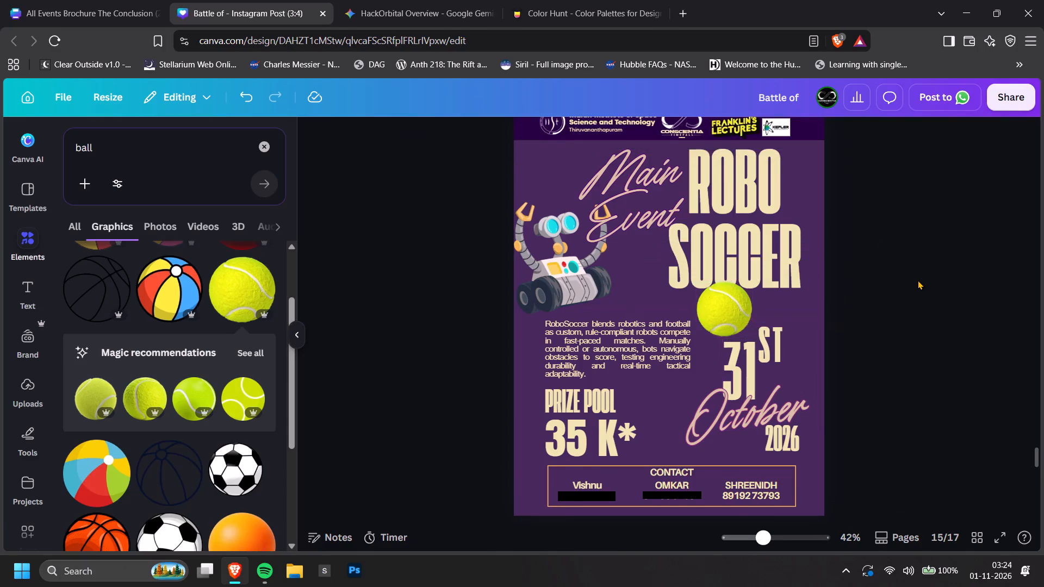
{"action": "scroll", "coordinate": [879, 355], "scroll_direction": "down", "scroll_amount": 1}
{"action": "scroll", "coordinate": [858, 287], "scroll_direction": "up", "scroll_amount": 1, "text": "ctrl"}
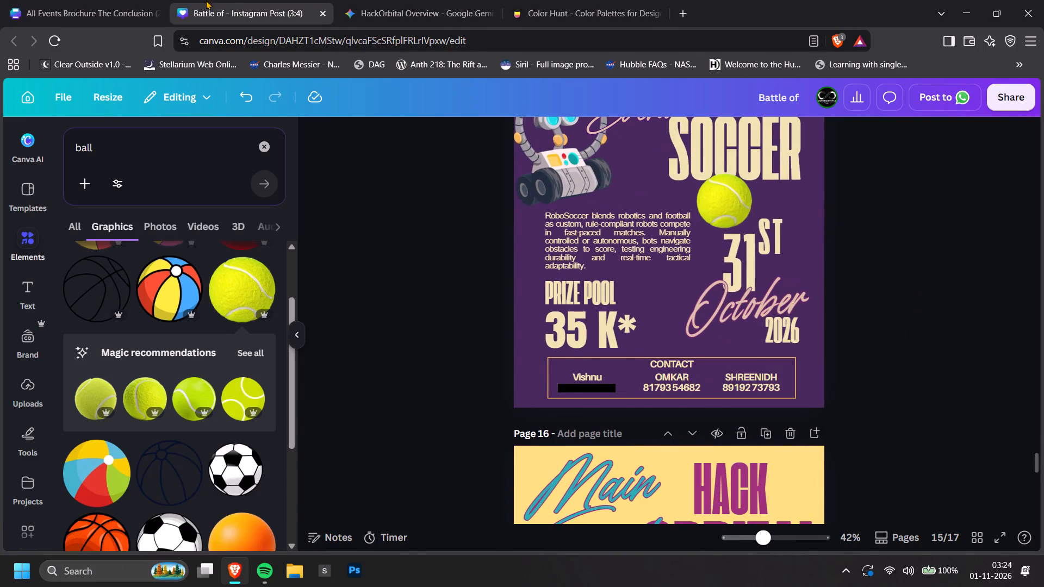
{"action": "left_click", "coordinate": [175, 0]}
{"action": "left_click", "coordinate": [104, 0]}
{"action": "double_click", "coordinate": [591, 273]}
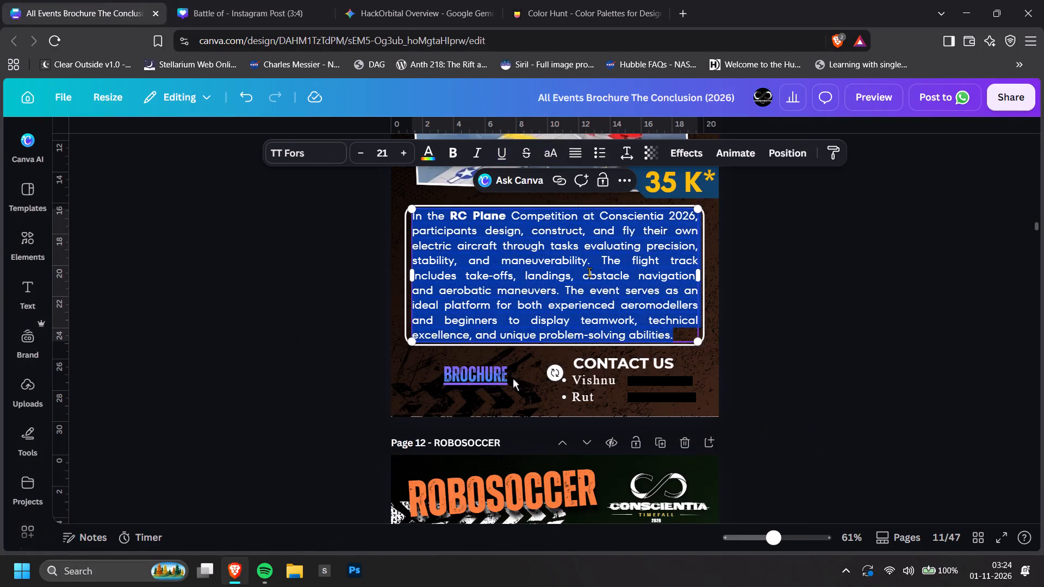
{"action": "key", "text": "ctrl+c"}
{"action": "left_click", "coordinate": [256, 0]}
{"action": "scroll", "coordinate": [837, 302], "scroll_direction": "up", "scroll_amount": 2}
{"action": "scroll", "coordinate": [837, 302], "scroll_direction": "down", "scroll_amount": 2}
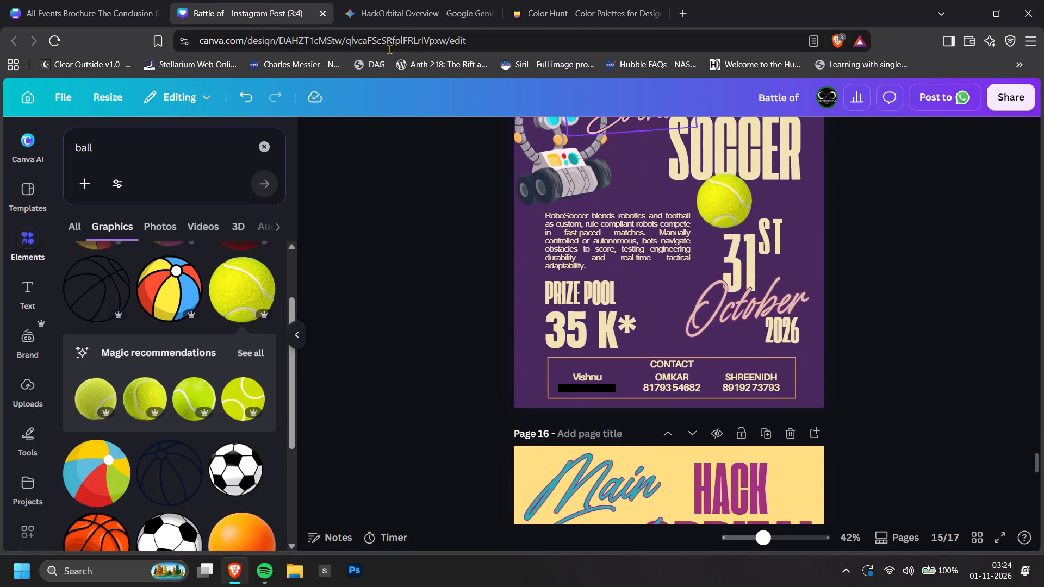
{"action": "left_click", "coordinate": [147, 0]}
{"action": "scroll", "coordinate": [593, 293], "scroll_direction": "down", "scroll_amount": 3}
{"action": "scroll", "coordinate": [580, 337], "scroll_direction": "down", "scroll_amount": 2}
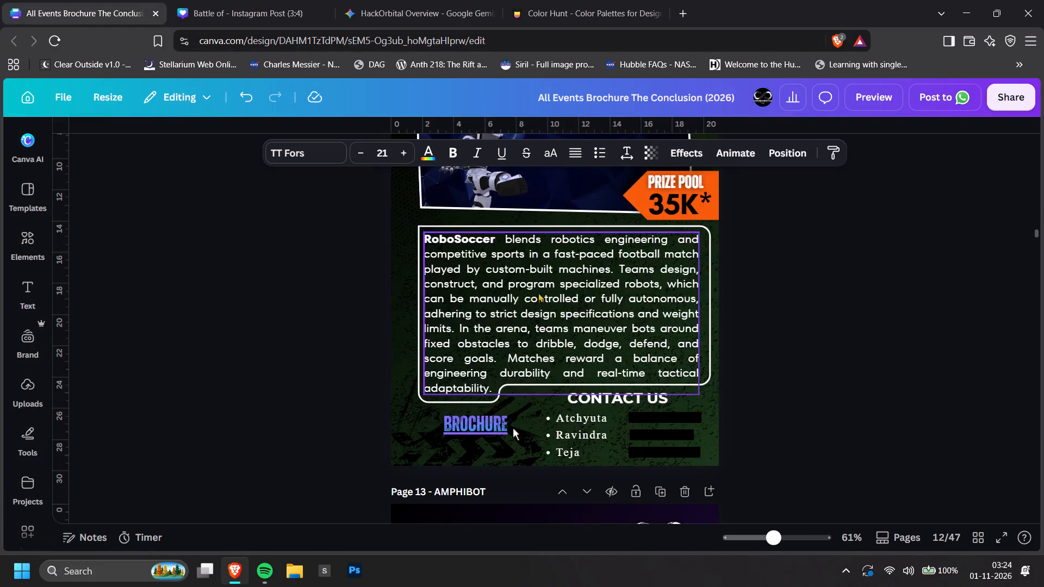
{"action": "left_click", "coordinate": [456, 0]}
{"action": "left_click", "coordinate": [115, 0]}
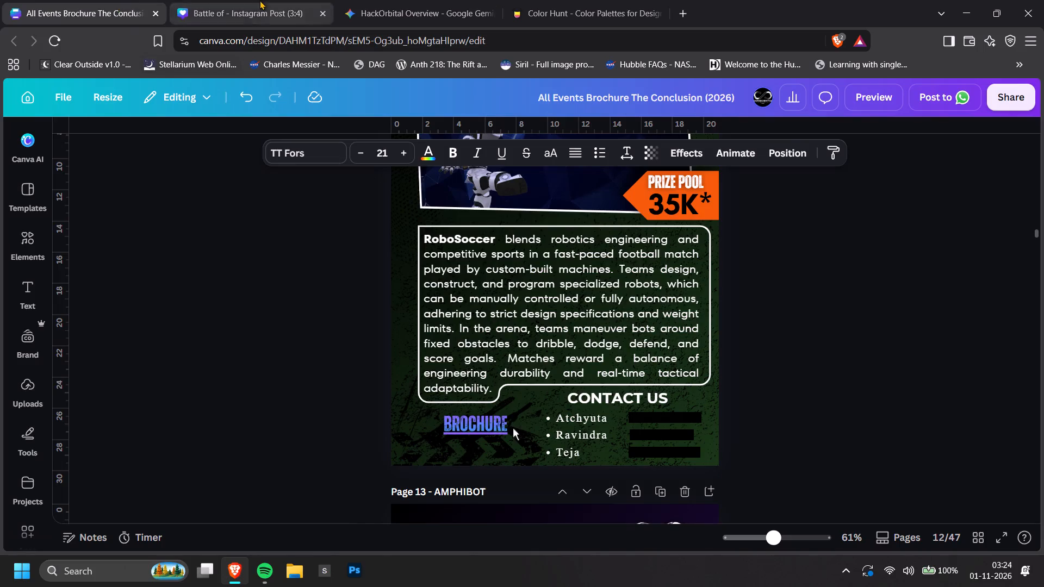
{"action": "left_click", "coordinate": [276, 0]}
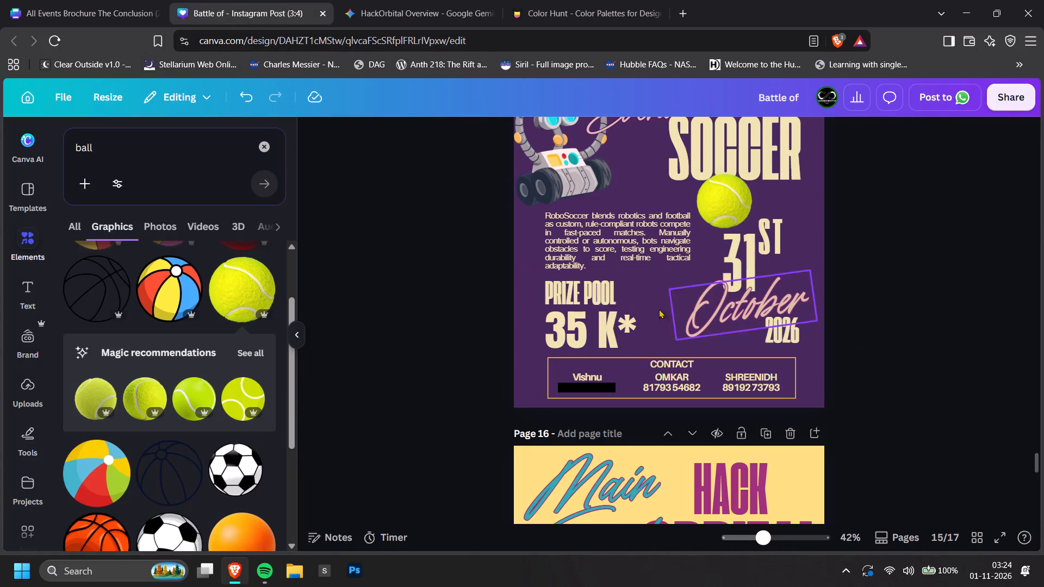
{"action": "scroll", "coordinate": [801, 292], "scroll_direction": "up", "scroll_amount": 1}
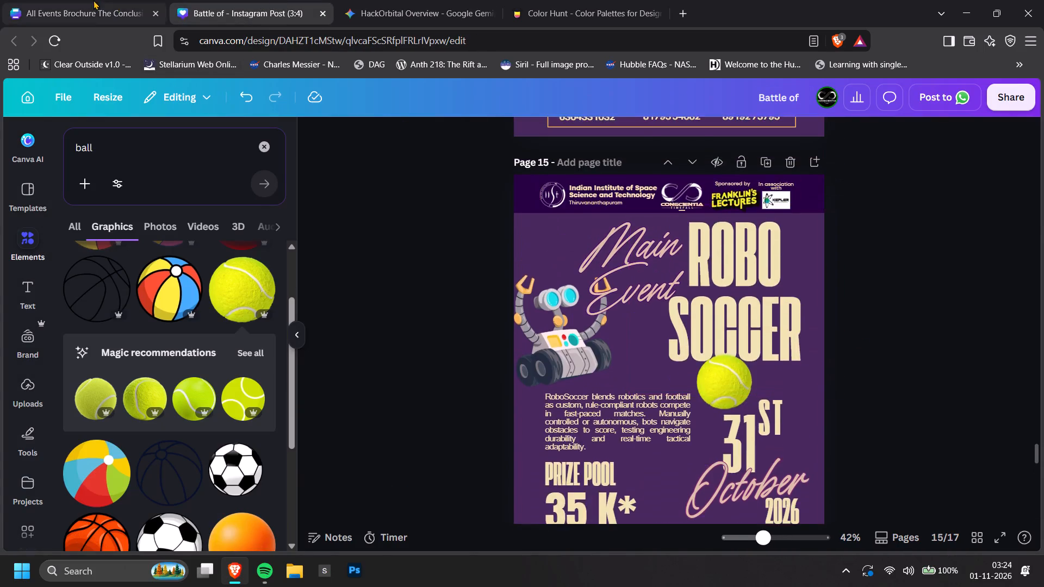
Open the linked RoboSoccer 2026 brochure from the All Events Brochure, examine its cover against the poster pages and close it.
{"action": "left_click", "coordinate": [86, 0]}
{"action": "left_click", "coordinate": [482, 411]}
{"action": "left_click", "coordinate": [482, 422]}
{"action": "left_click", "coordinate": [468, 388]}
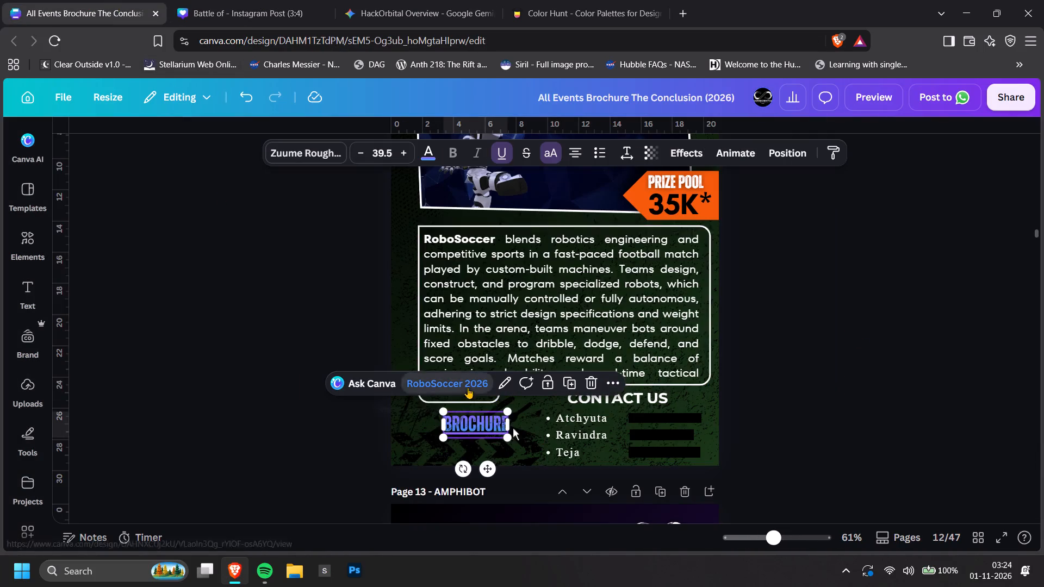
{"action": "left_click", "coordinate": [362, 0]}
{"action": "scroll", "coordinate": [891, 382], "scroll_direction": "down", "scroll_amount": 3}
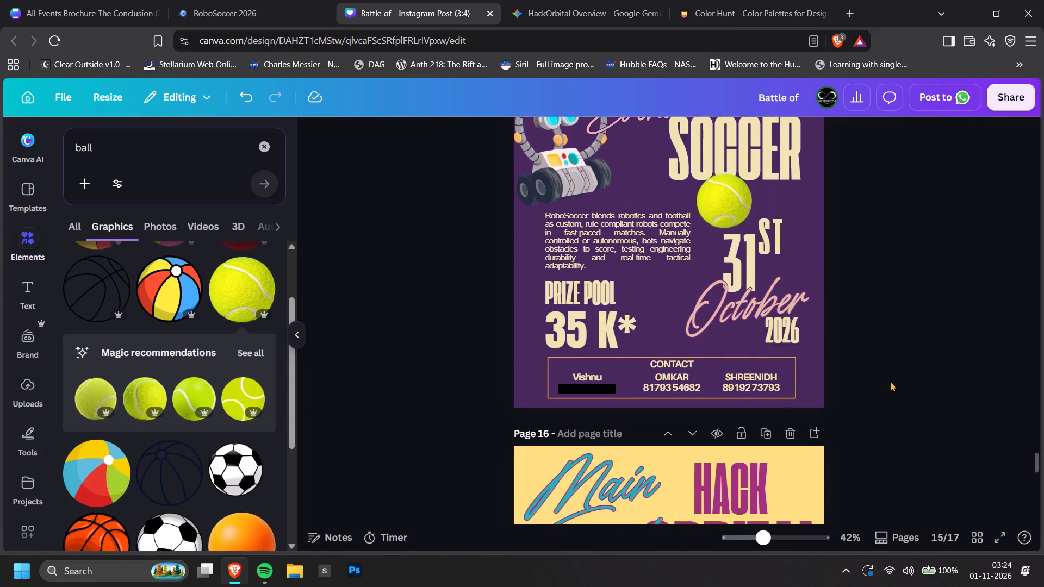
{"action": "scroll", "coordinate": [891, 382], "scroll_direction": "down", "scroll_amount": 10}
{"action": "scroll", "coordinate": [917, 399], "scroll_direction": "up", "scroll_amount": 6}
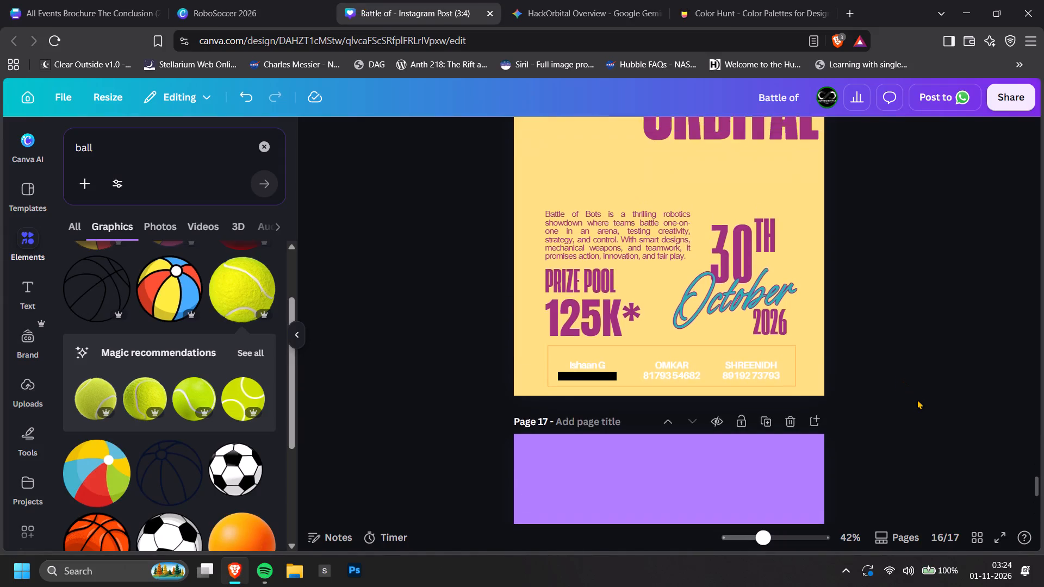
{"action": "left_click", "coordinate": [333, 0]}
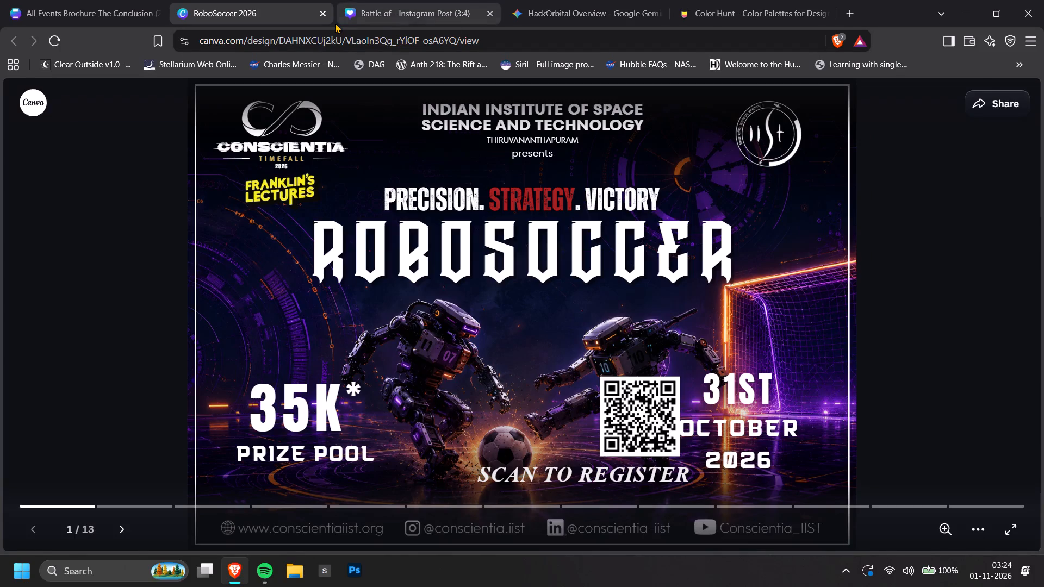
{"action": "left_click", "coordinate": [325, 18]}
Duplicate the page 15 Robo Soccer poster.
{"action": "scroll", "coordinate": [828, 258], "scroll_direction": "up", "scroll_amount": 4}
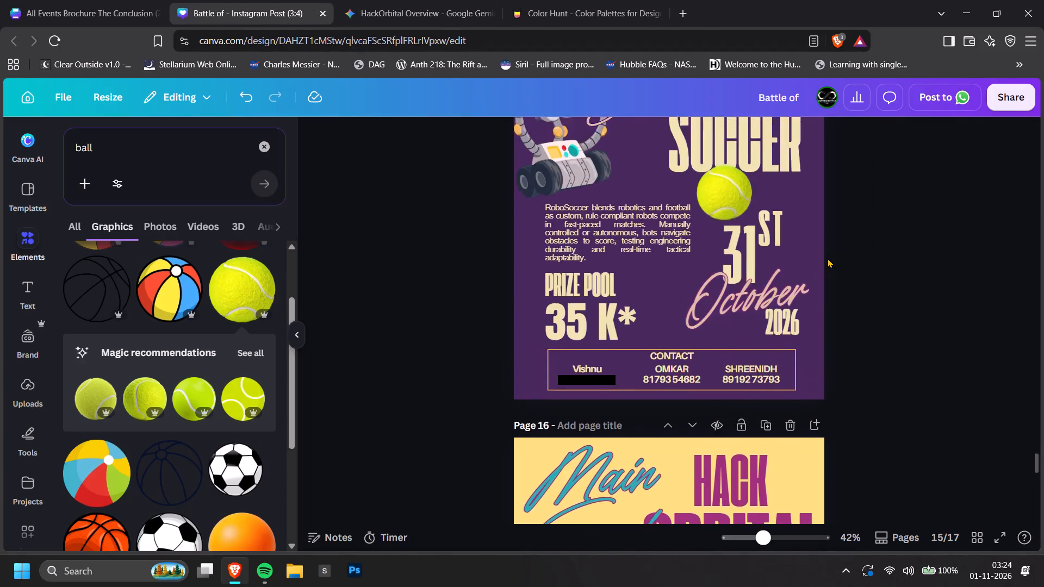
{"action": "scroll", "coordinate": [828, 258], "scroll_direction": "up", "scroll_amount": 8}
{"action": "scroll", "coordinate": [828, 258], "scroll_direction": "down", "scroll_amount": 1}
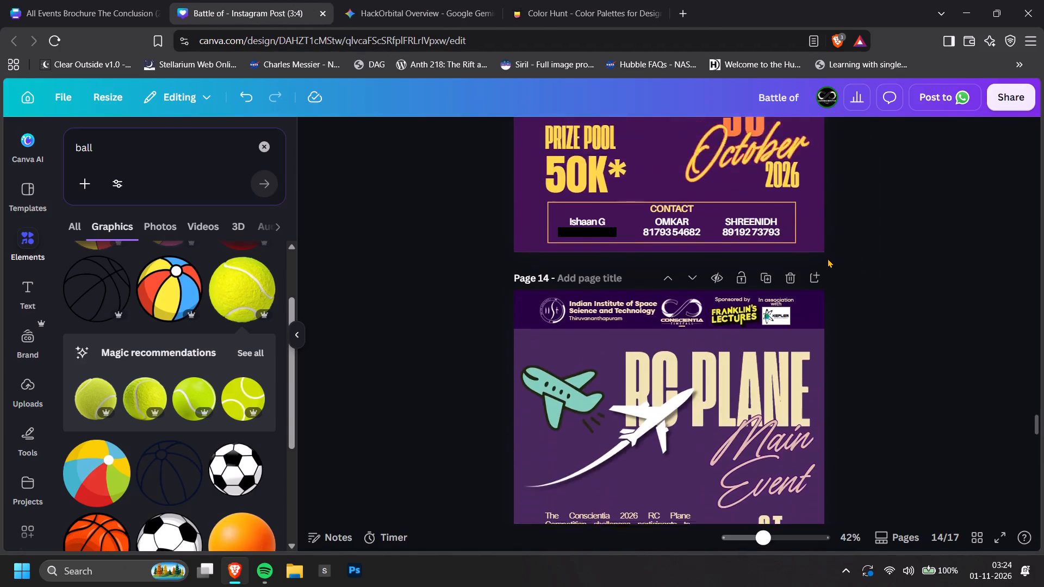
{"action": "scroll", "coordinate": [828, 258], "scroll_direction": "down", "scroll_amount": 6}
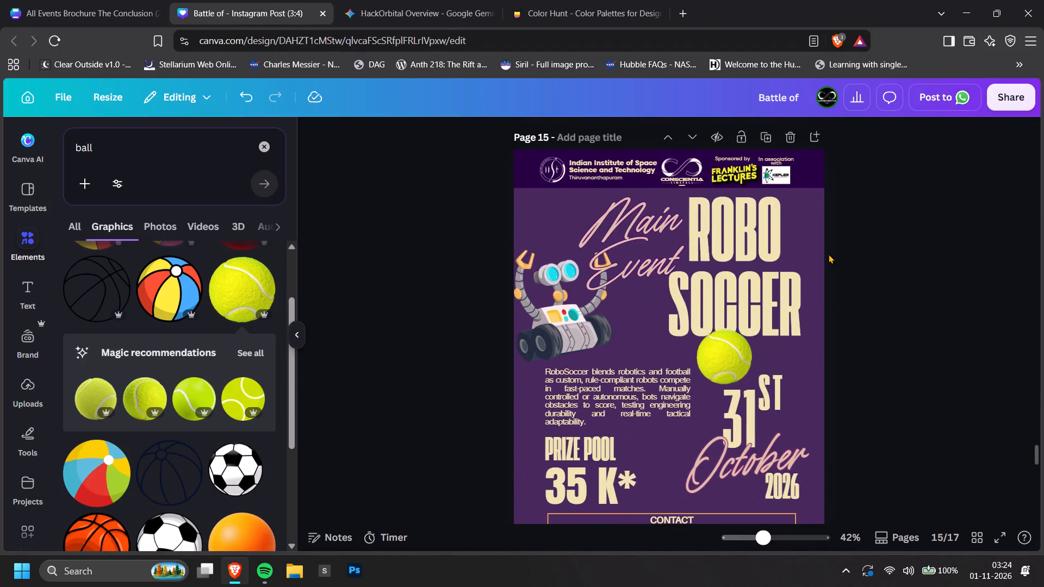
{"action": "left_click", "coordinate": [765, 147]}
{"action": "left_click", "coordinate": [767, 141]}
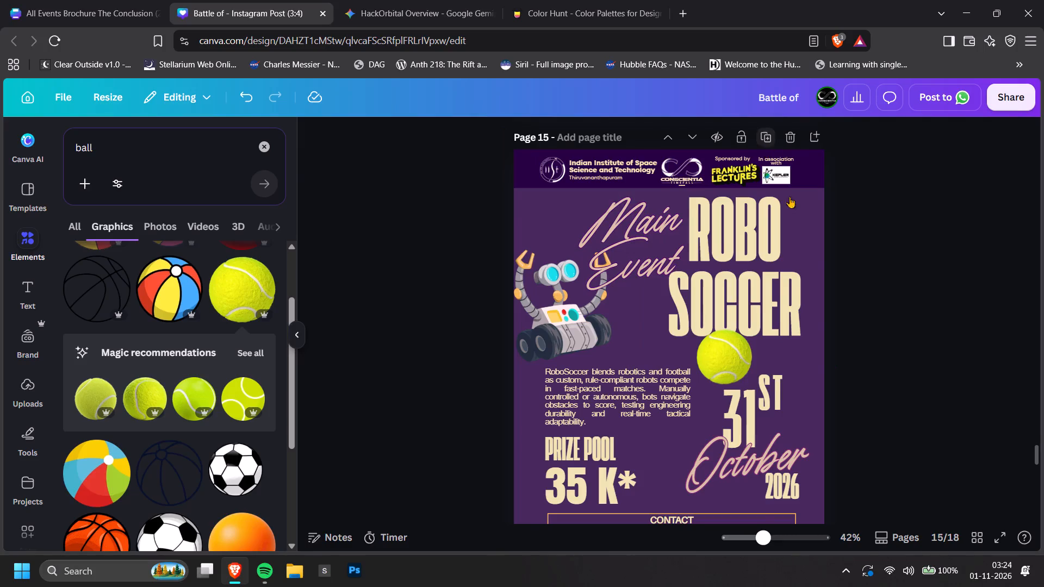
Switch to Color Hunt and capture a screenshot of the dark green, brown and peach palette containing #09251C.
{"action": "scroll", "coordinate": [853, 307], "scroll_direction": "up", "scroll_amount": 15}
{"action": "scroll", "coordinate": [853, 307], "scroll_direction": "down", "scroll_amount": 2}
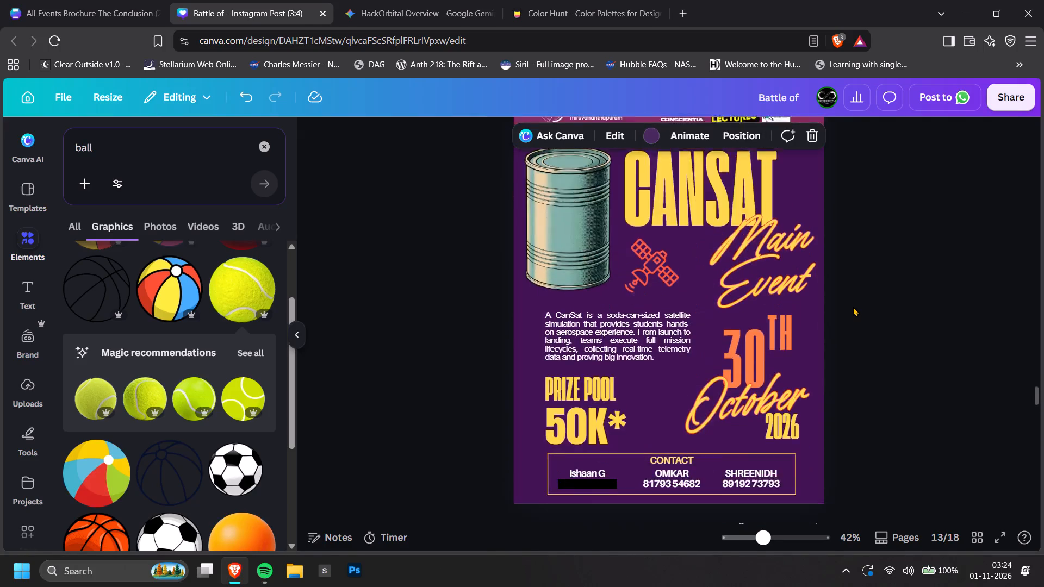
{"action": "left_click", "coordinate": [626, 0]}
{"action": "scroll", "coordinate": [701, 297], "scroll_direction": "down", "scroll_amount": 3}
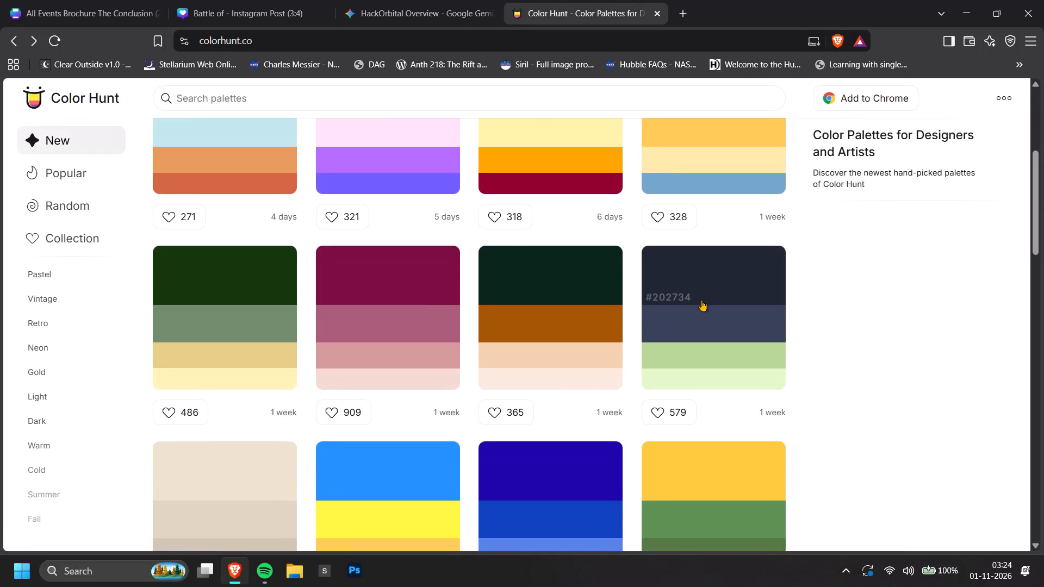
{"action": "key", "text": "asterisk"}
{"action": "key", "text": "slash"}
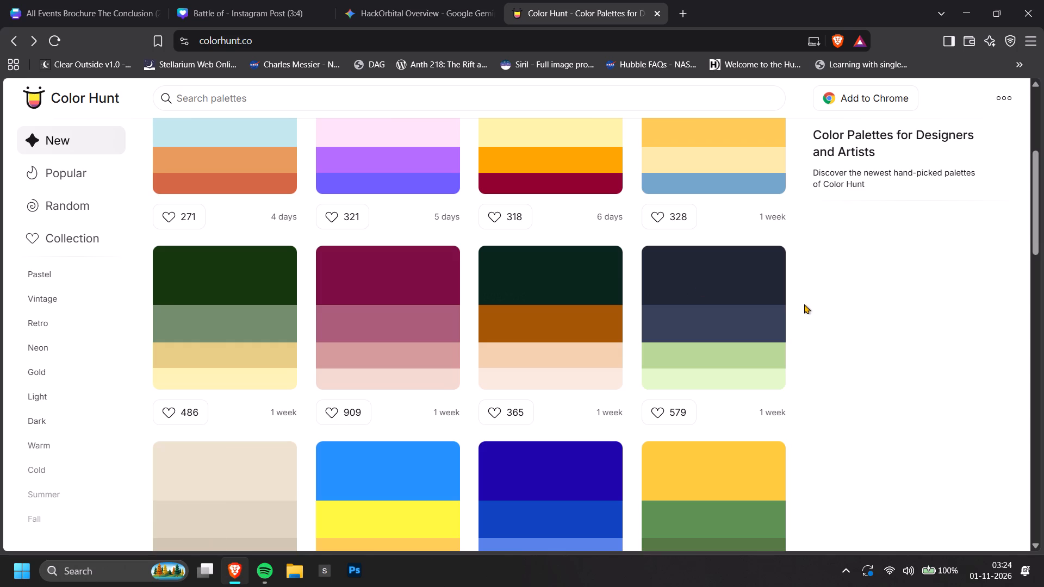
{"action": "key", "text": "Print"}
{"action": "left_click_drag", "start_coordinate": [486, 254], "coordinate": [612, 385]}
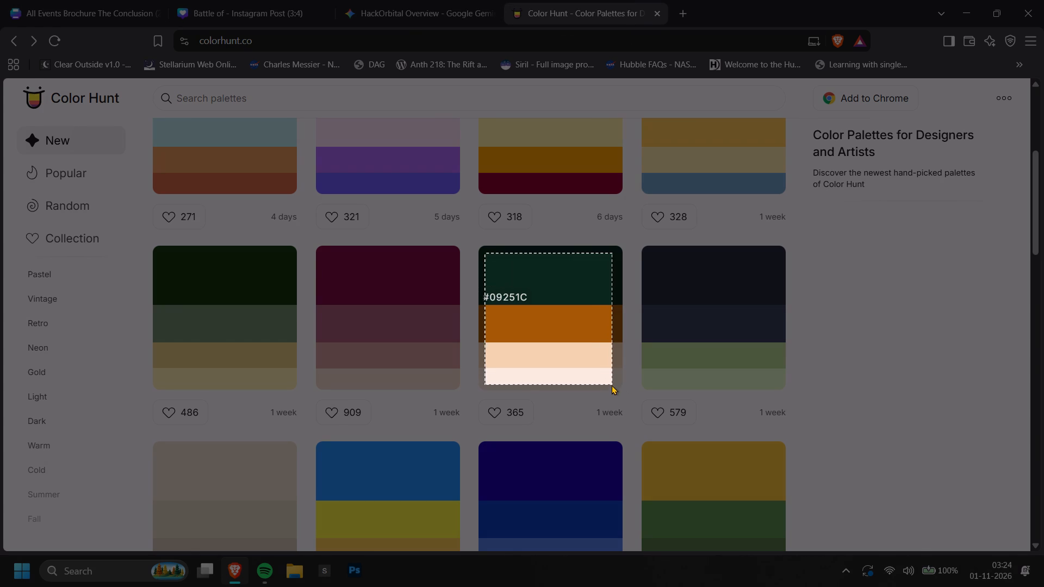
{"action": "left_click_drag", "start_coordinate": [612, 385], "coordinate": [614, 390]}
Return to the poster design, paste the captured palette image and move it onto the page 15 Robo Soccer poster.
{"action": "left_click", "coordinate": [195, 0]}
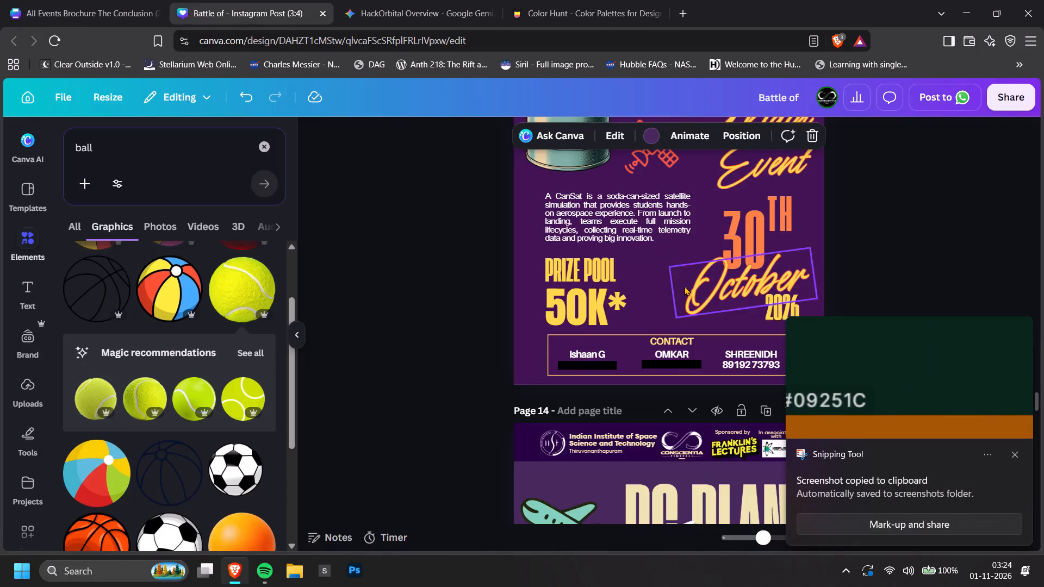
{"action": "scroll", "coordinate": [712, 313], "scroll_direction": "up", "scroll_amount": 2}
{"action": "scroll", "coordinate": [712, 313], "scroll_direction": "down", "scroll_amount": 6}
{"action": "left_click_drag", "start_coordinate": [824, 379], "coordinate": [1043, 453]}
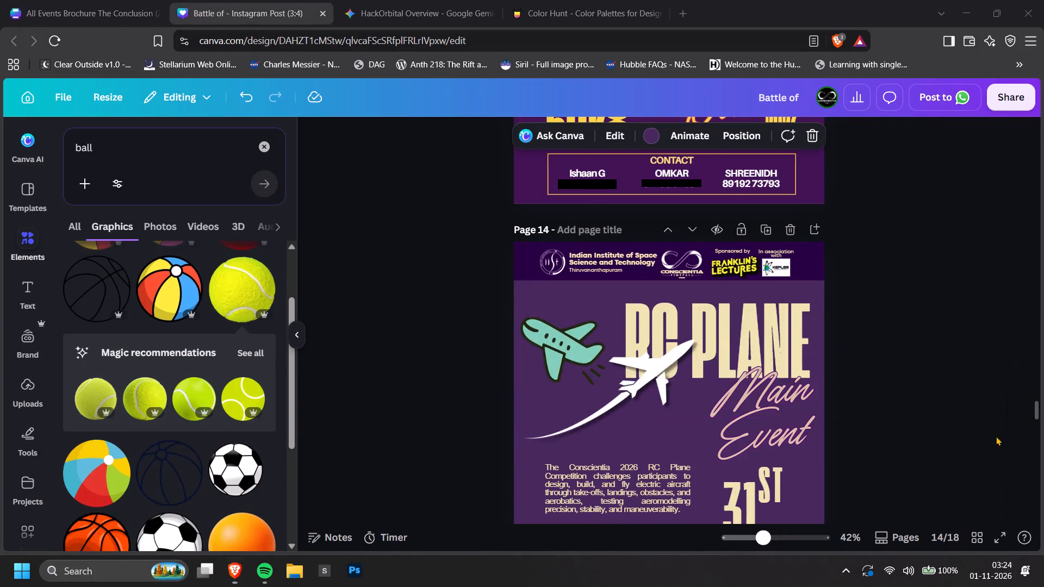
{"action": "scroll", "coordinate": [875, 414], "scroll_direction": "down", "scroll_amount": 2}
{"action": "key", "text": "ctrl+v"}
{"action": "scroll", "coordinate": [792, 379], "scroll_direction": "up", "scroll_amount": 3}
{"action": "scroll", "coordinate": [804, 383], "scroll_direction": "down", "scroll_amount": 4}
{"action": "scroll", "coordinate": [731, 282], "scroll_direction": "up", "scroll_amount": 1}
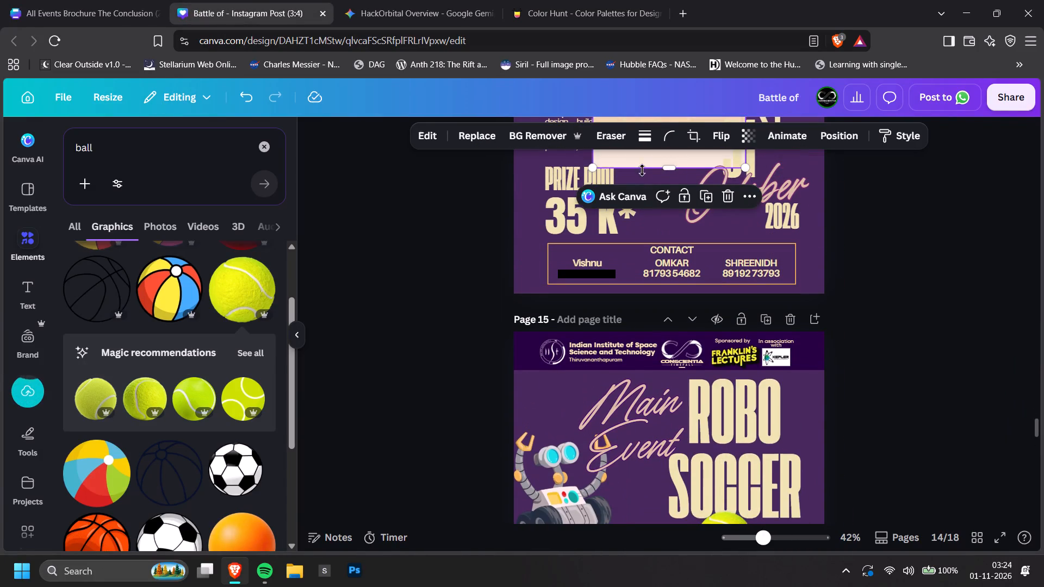
{"action": "left_click_drag", "start_coordinate": [644, 157], "coordinate": [613, 547]}
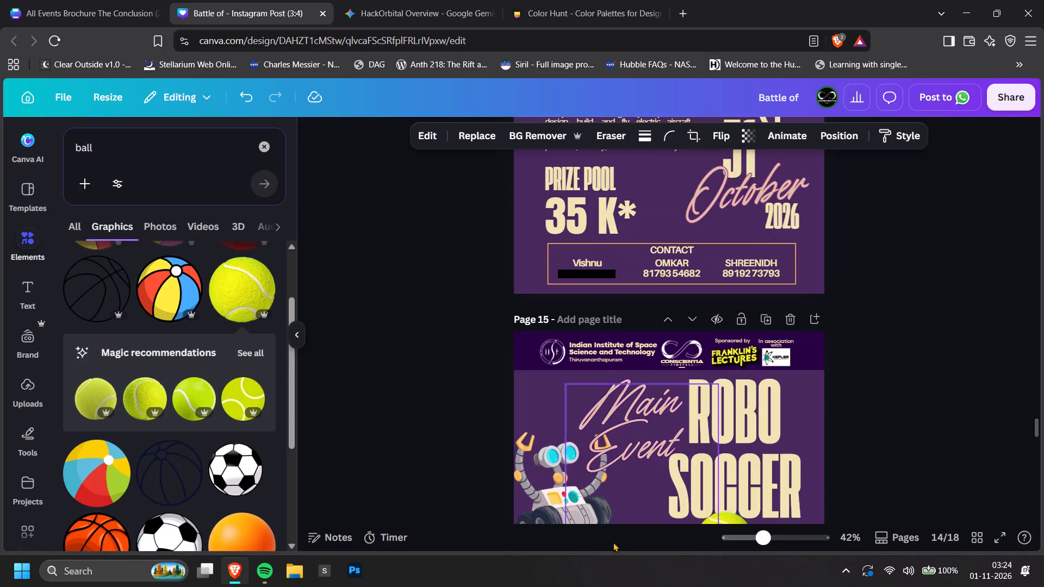
Open the additional options for the pasted palette image on the page 15 Robo Soccer poster.
{"action": "left_click", "coordinate": [720, 377]}
{"action": "left_click", "coordinate": [720, 373]}
{"action": "scroll", "coordinate": [762, 435], "scroll_direction": "down", "scroll_amount": 1}
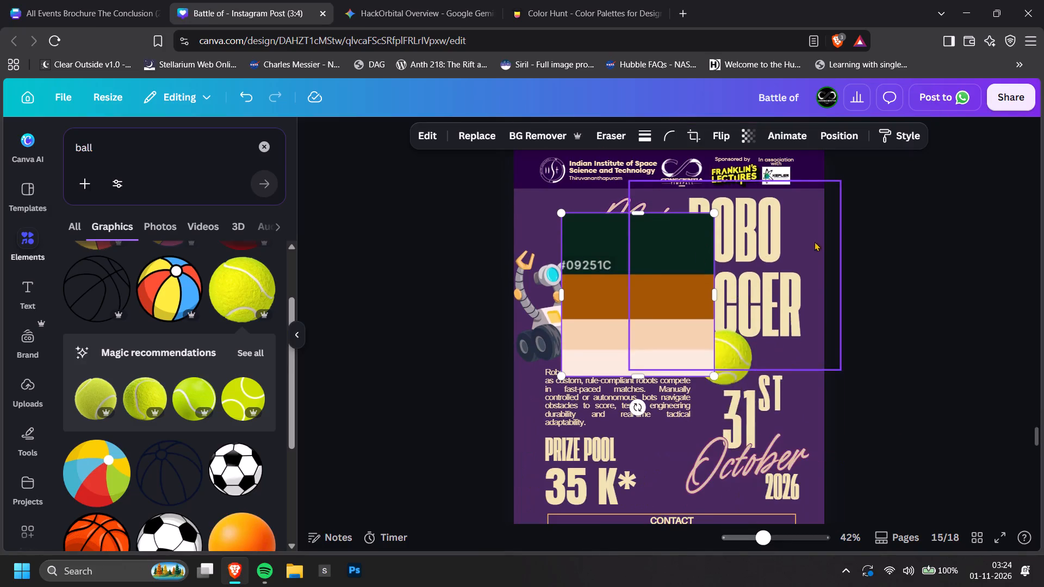
{"action": "scroll", "coordinate": [848, 340], "scroll_direction": "down", "scroll_amount": 4}
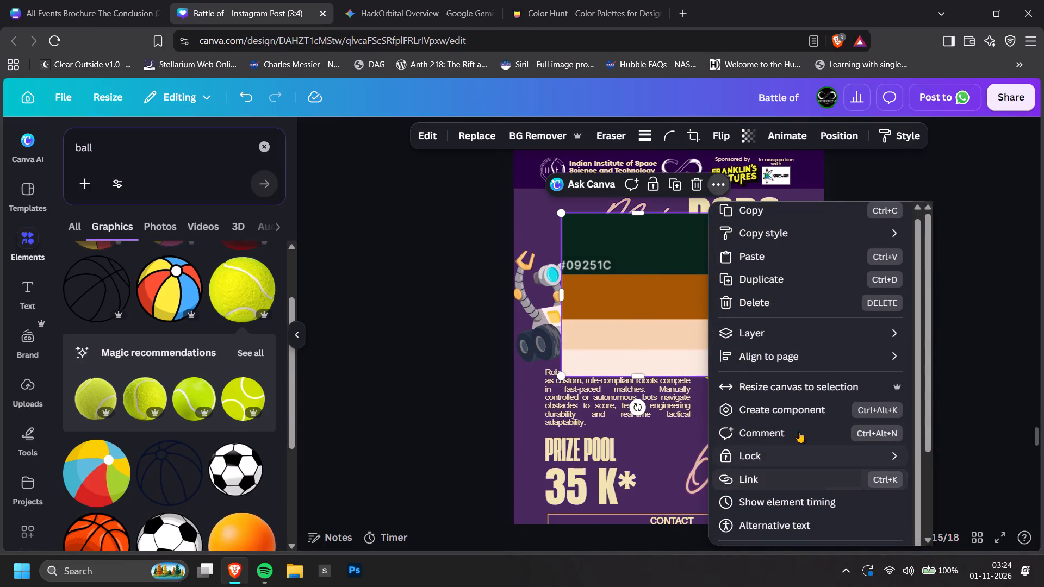
Apply the palette image's colours to the RoboSoccer poster on page 15.
{"action": "scroll", "coordinate": [807, 407], "scroll_direction": "down", "scroll_amount": 3}
{"action": "left_click", "coordinate": [805, 457]}
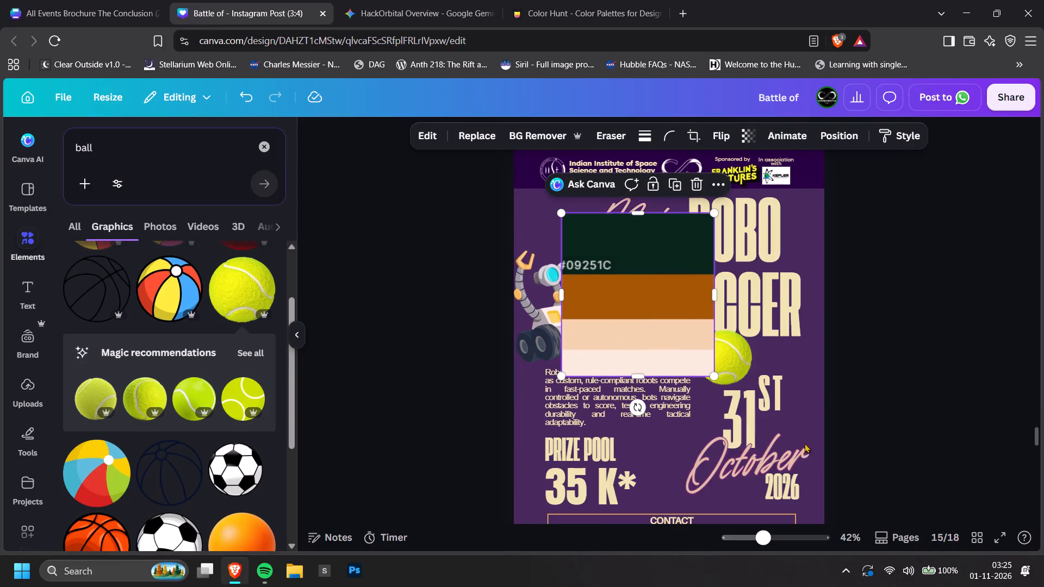
Move the colour palette image from page 15 onto the duplicate RoboSoccer poster on page 16.
{"action": "scroll", "coordinate": [632, 315], "scroll_direction": "down", "scroll_amount": 2, "text": "ctrl"}
{"action": "left_click_drag", "start_coordinate": [626, 313], "coordinate": [658, 370]}
{"action": "scroll", "coordinate": [658, 369], "scroll_direction": "down", "scroll_amount": 2}
{"action": "left_click_drag", "start_coordinate": [678, 227], "coordinate": [656, 288]}
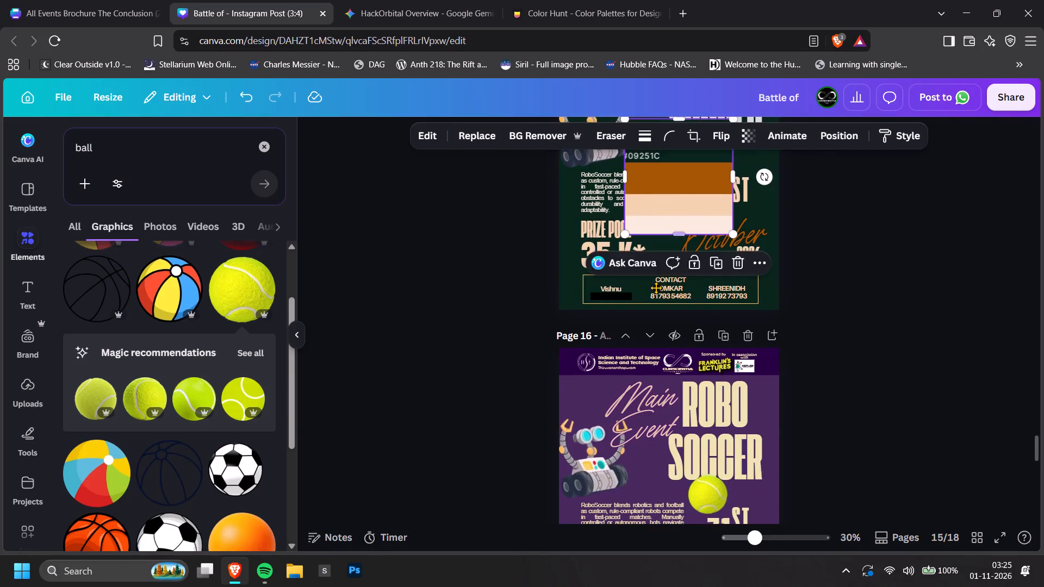
{"action": "left_click_drag", "start_coordinate": [656, 288], "coordinate": [631, 502]}
Apply the palette image's colours to page 16, reshuffling them to a peach background with a brown title.
{"action": "left_click", "coordinate": [711, 376]}
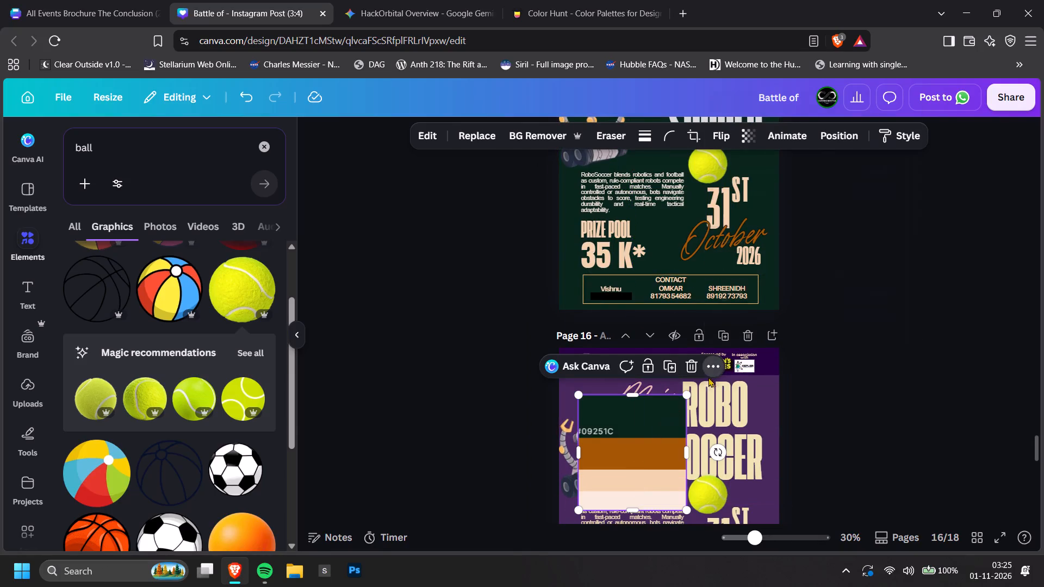
{"action": "scroll", "coordinate": [770, 314], "scroll_direction": "down", "scroll_amount": 13}
{"action": "left_click", "coordinate": [819, 270]}
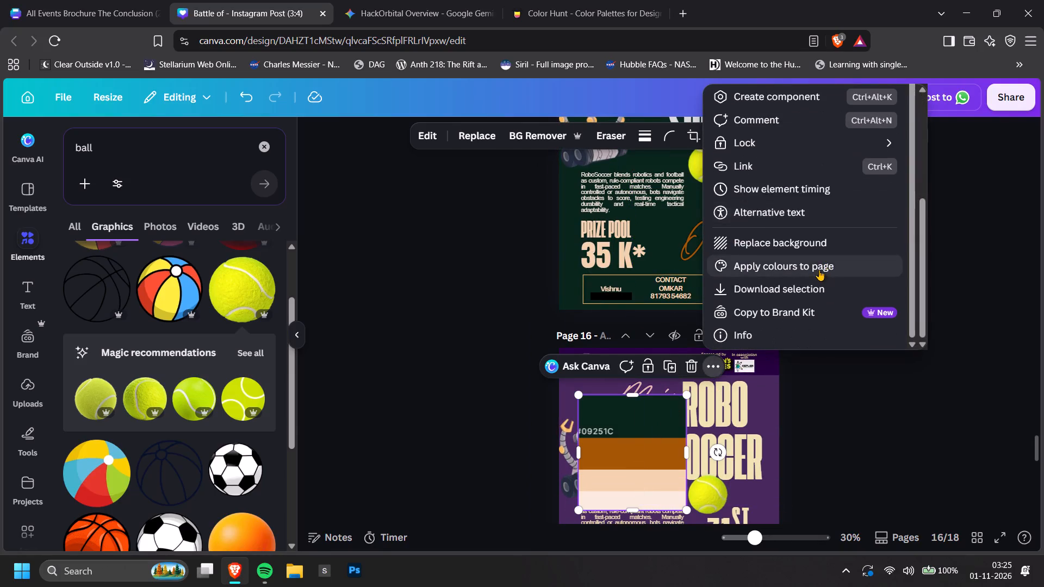
{"action": "scroll", "coordinate": [848, 329], "scroll_direction": "down", "scroll_amount": 2}
{"action": "left_click", "coordinate": [705, 189]}
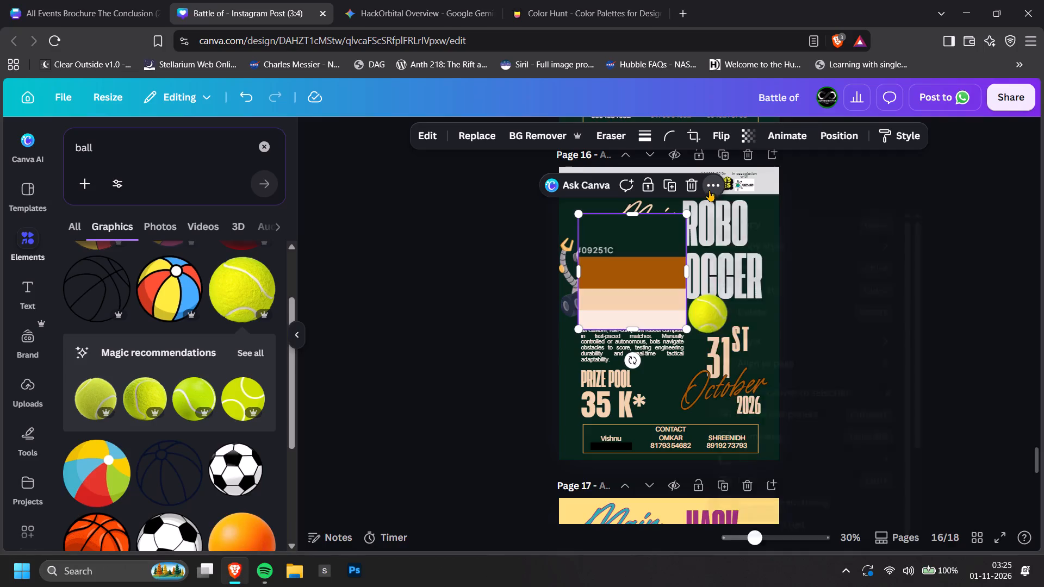
{"action": "scroll", "coordinate": [748, 239], "scroll_direction": "down", "scroll_amount": 6}
{"action": "left_click", "coordinate": [805, 463]}
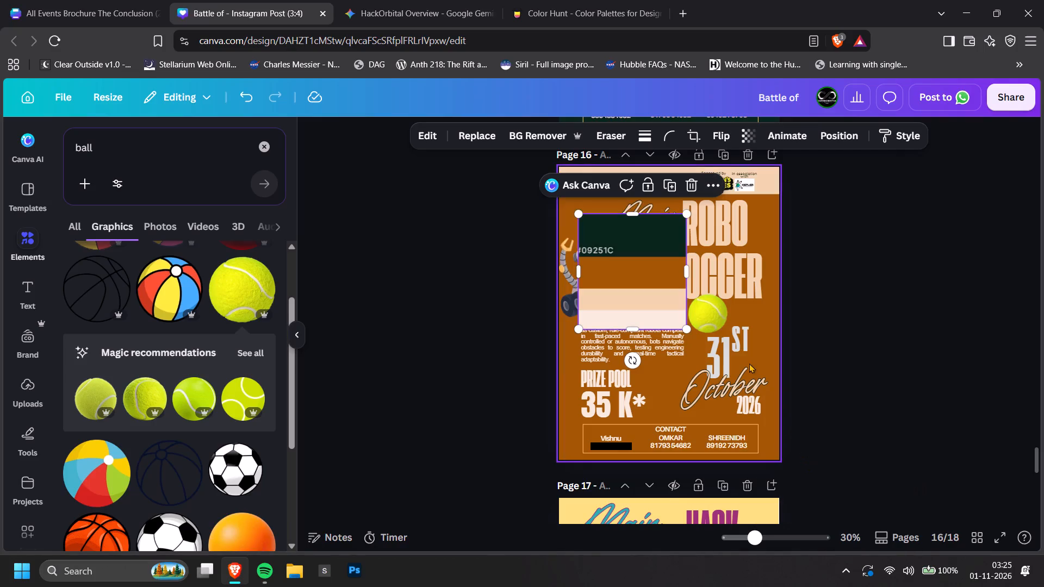
{"action": "left_click", "coordinate": [708, 183]}
{"action": "scroll", "coordinate": [803, 367], "scroll_direction": "down", "scroll_amount": 6}
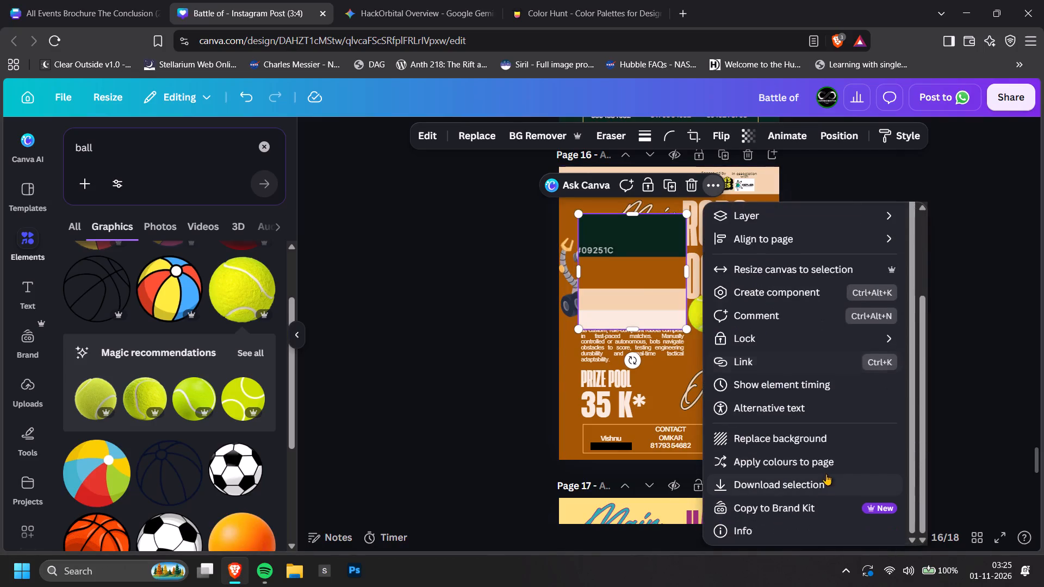
{"action": "left_click", "coordinate": [821, 464]}
Delete the colour palette image from the page 16 poster.
{"action": "scroll", "coordinate": [838, 348], "scroll_direction": "up", "scroll_amount": 1}
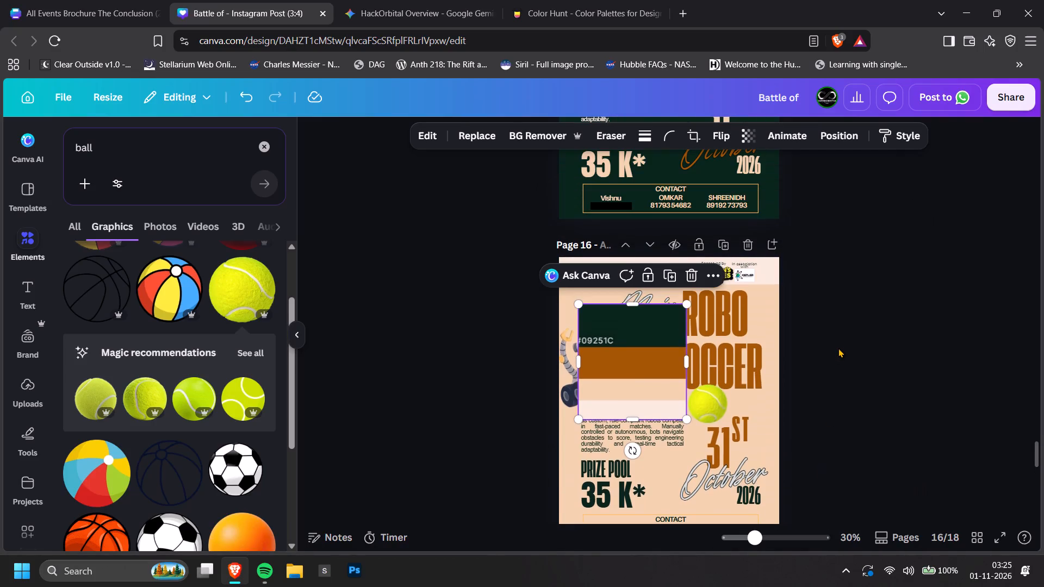
{"action": "left_click", "coordinate": [822, 319]}
{"action": "left_click", "coordinate": [617, 349]}
{"action": "key", "text": "BackSpace"}
Recolour the header band behind the logos on page 16, trying dark and light purple before choosing bright red.
{"action": "scroll", "coordinate": [880, 425], "scroll_direction": "down", "scroll_amount": 2}
{"action": "scroll", "coordinate": [878, 405], "scroll_direction": "up", "scroll_amount": 1}
{"action": "scroll", "coordinate": [830, 221], "scroll_direction": "up", "scroll_amount": 3, "text": "ctrl"}
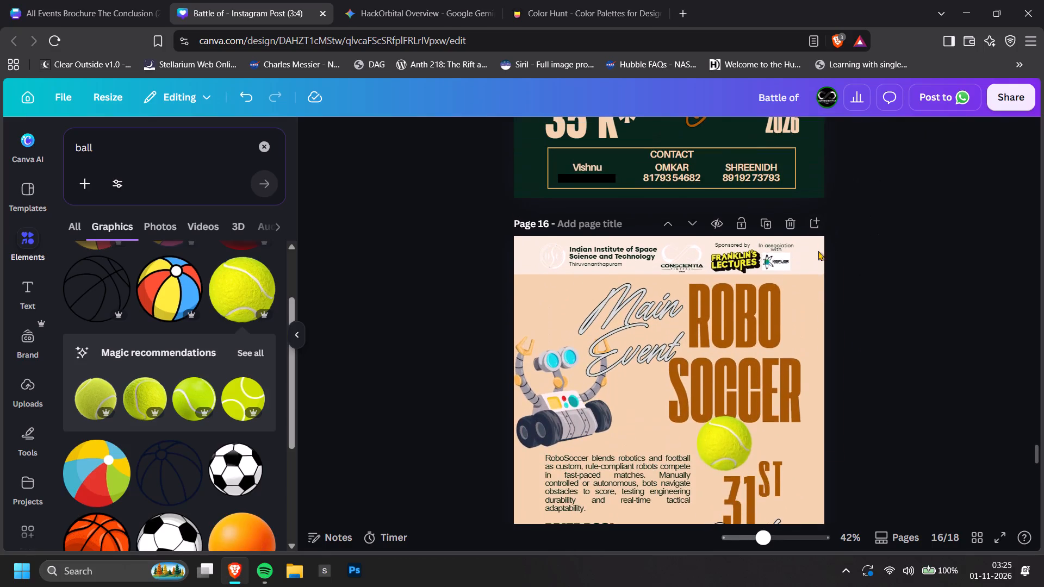
{"action": "left_click", "coordinate": [810, 256]}
{"action": "left_click", "coordinate": [615, 139]}
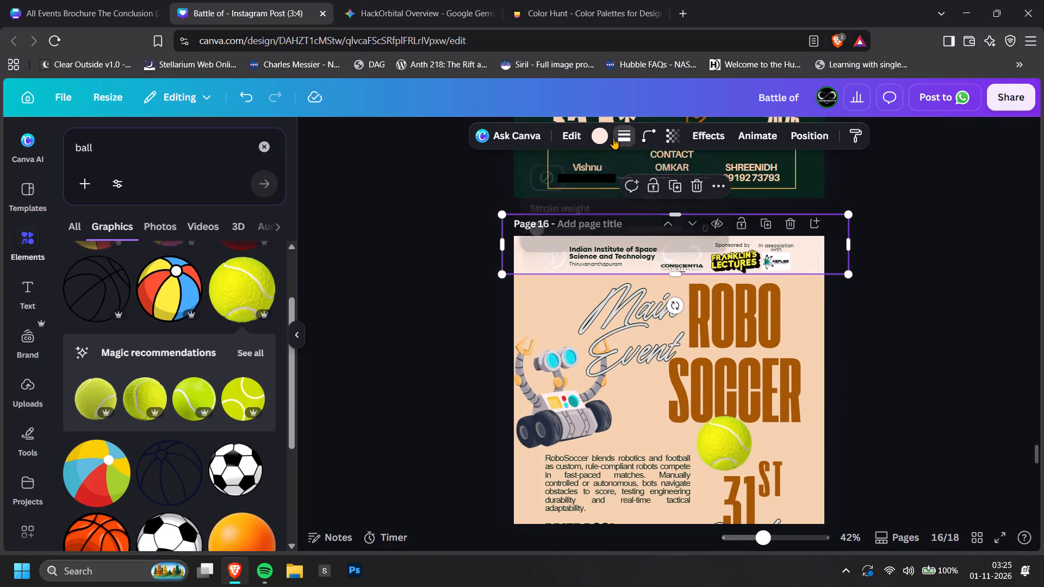
{"action": "left_click", "coordinate": [611, 138]}
{"action": "left_click", "coordinate": [607, 138]}
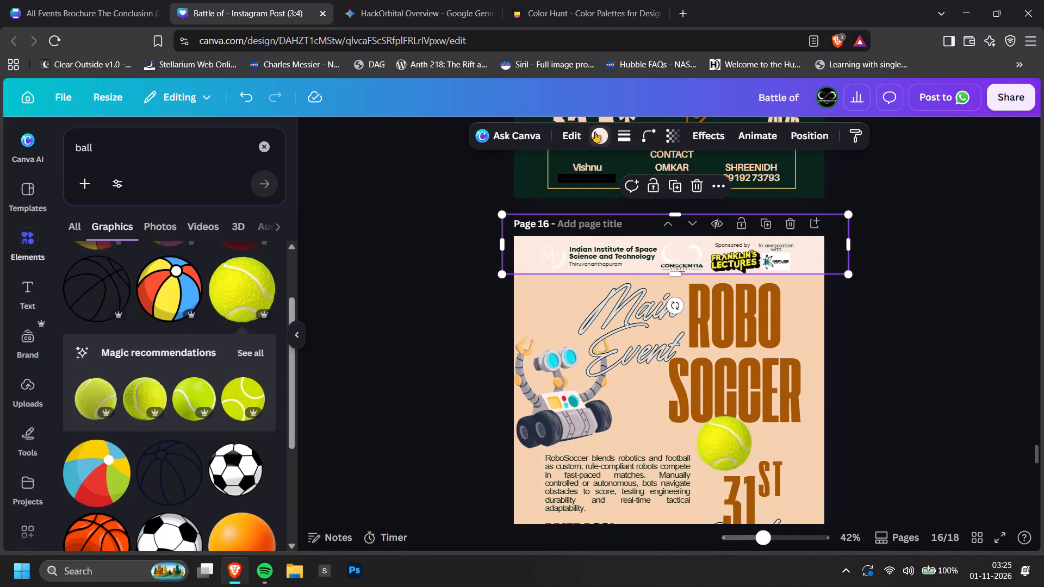
{"action": "left_click", "coordinate": [595, 130]}
{"action": "left_click", "coordinate": [255, 242]}
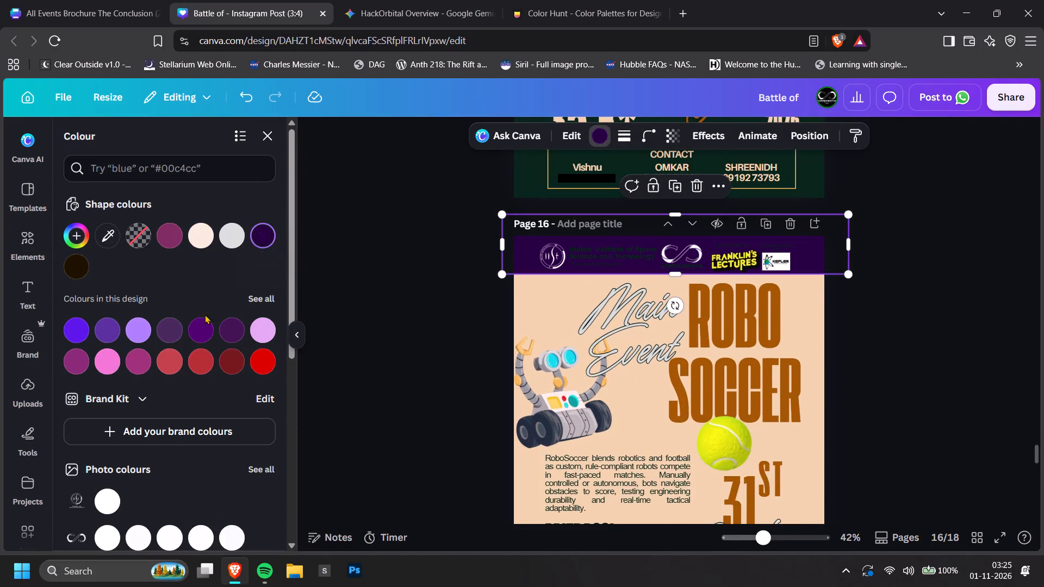
{"action": "left_click", "coordinate": [138, 332]}
{"action": "scroll", "coordinate": [202, 327], "scroll_direction": "down", "scroll_amount": 1}
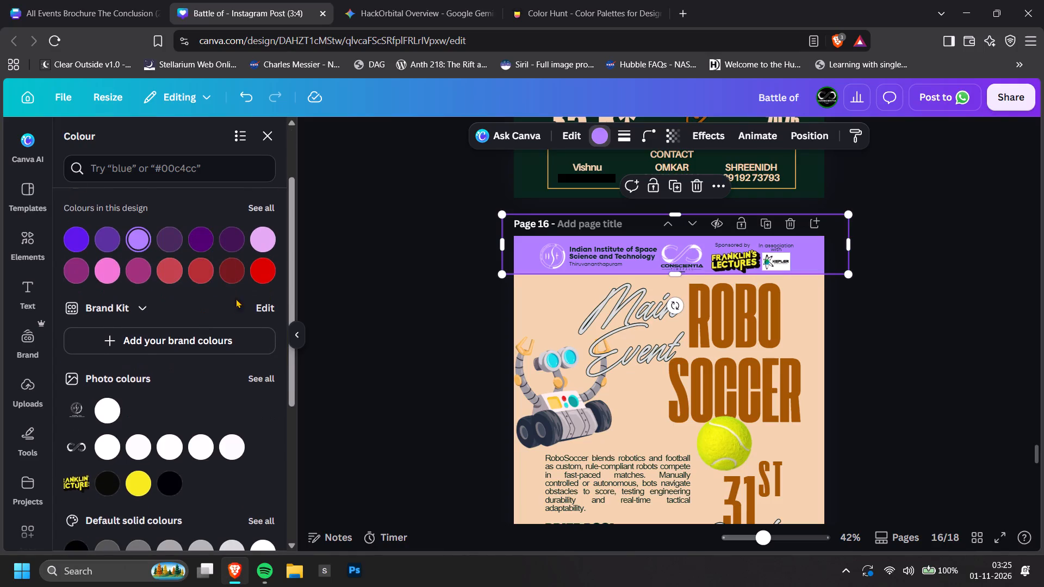
{"action": "left_click", "coordinate": [271, 275]}
{"action": "double_click", "coordinate": [891, 299]}
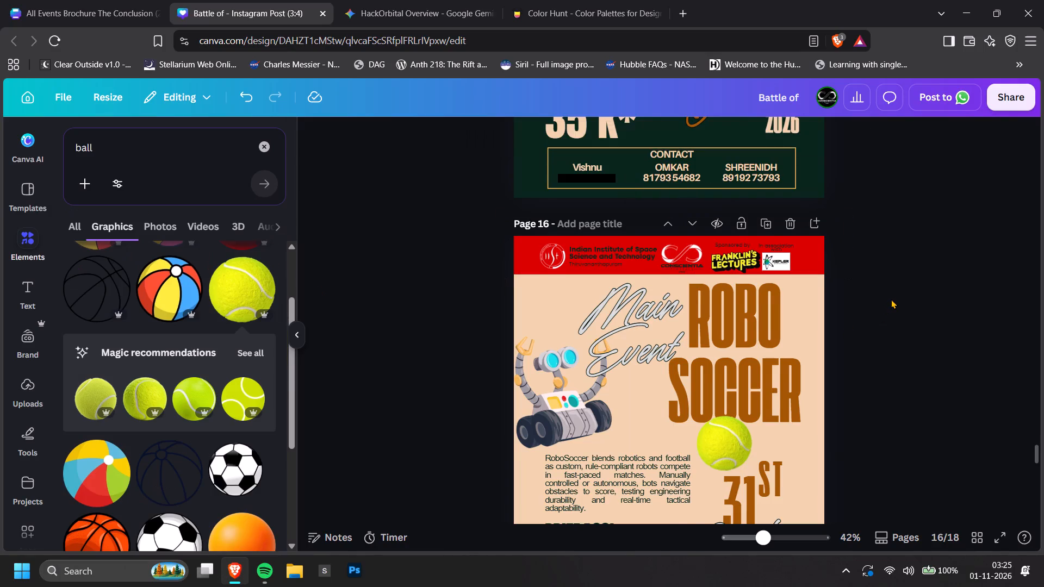
Look over the recoloured posters on pages 15 and 16 and switch to the All Events Brochure.
{"action": "scroll", "coordinate": [891, 299], "scroll_direction": "down", "scroll_amount": 1}
{"action": "scroll", "coordinate": [717, 298], "scroll_direction": "up", "scroll_amount": 3}
{"action": "scroll", "coordinate": [755, 316], "scroll_direction": "down", "scroll_amount": 3}
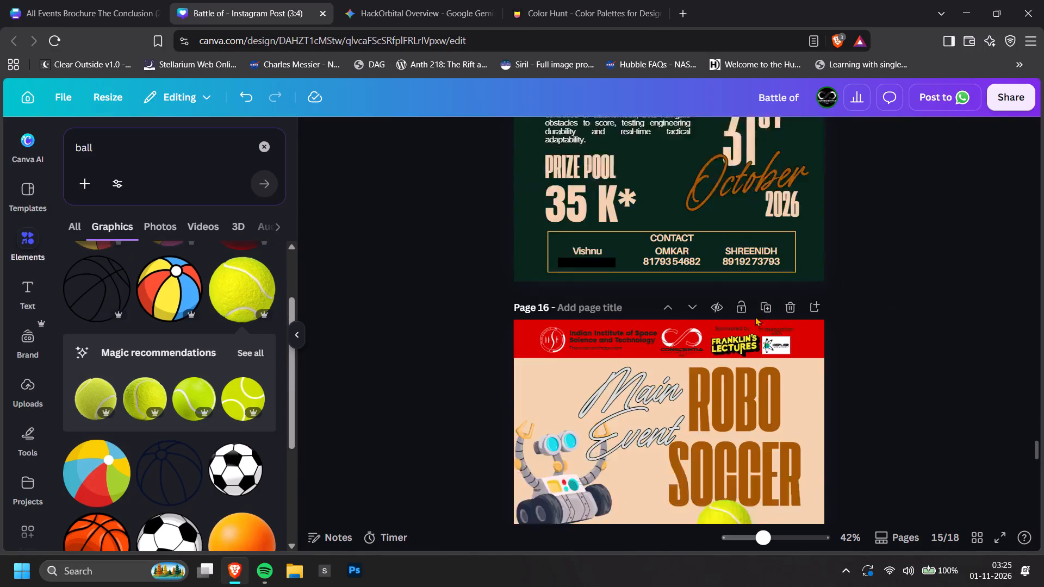
{"action": "scroll", "coordinate": [755, 316], "scroll_direction": "down", "scroll_amount": 2}
{"action": "scroll", "coordinate": [712, 251], "scroll_direction": "up", "scroll_amount": 2}
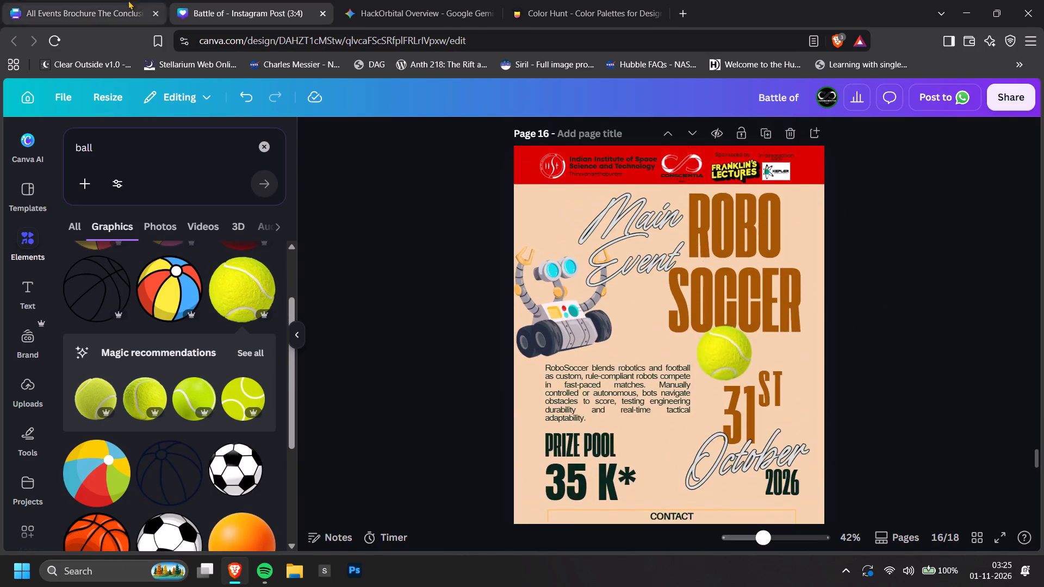
{"action": "left_click", "coordinate": [128, 0]}
{"action": "scroll", "coordinate": [851, 334], "scroll_direction": "up", "scroll_amount": 2}
{"action": "scroll", "coordinate": [851, 334], "scroll_direction": "down", "scroll_amount": 6}
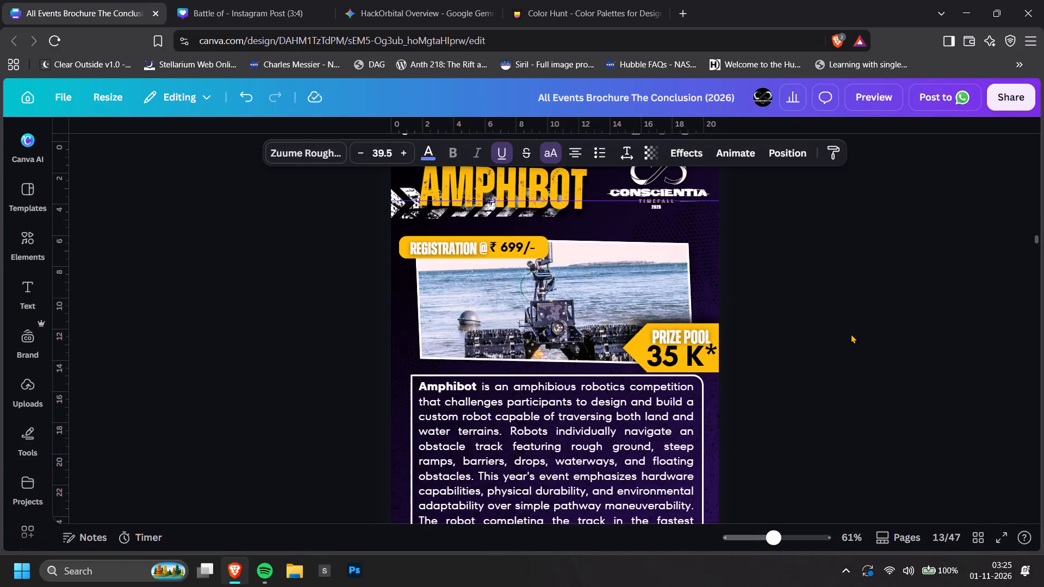
Replace the Robo Soccer title on the page 16 poster with the AMPHIBOT title text copied from the All Events Brochure.
{"action": "left_click_drag", "start_coordinate": [480, 178], "coordinate": [480, 185]}
{"action": "double_click", "coordinate": [480, 195]}
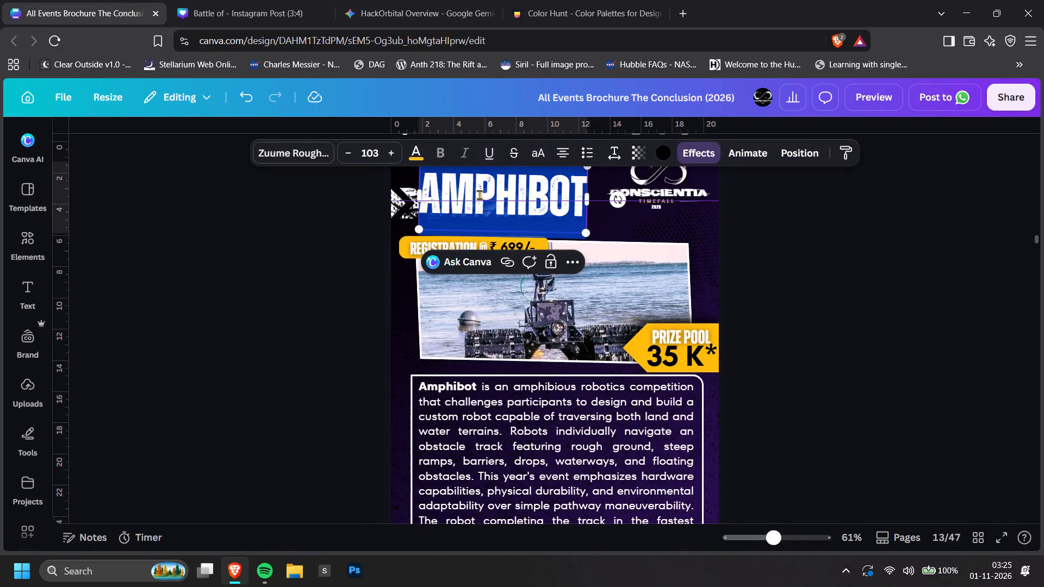
{"action": "key", "text": "ctrl+c"}
{"action": "key", "text": "ctrl+z"}
{"action": "key", "text": "ctrl+z"}
{"action": "left_click", "coordinate": [329, 0]}
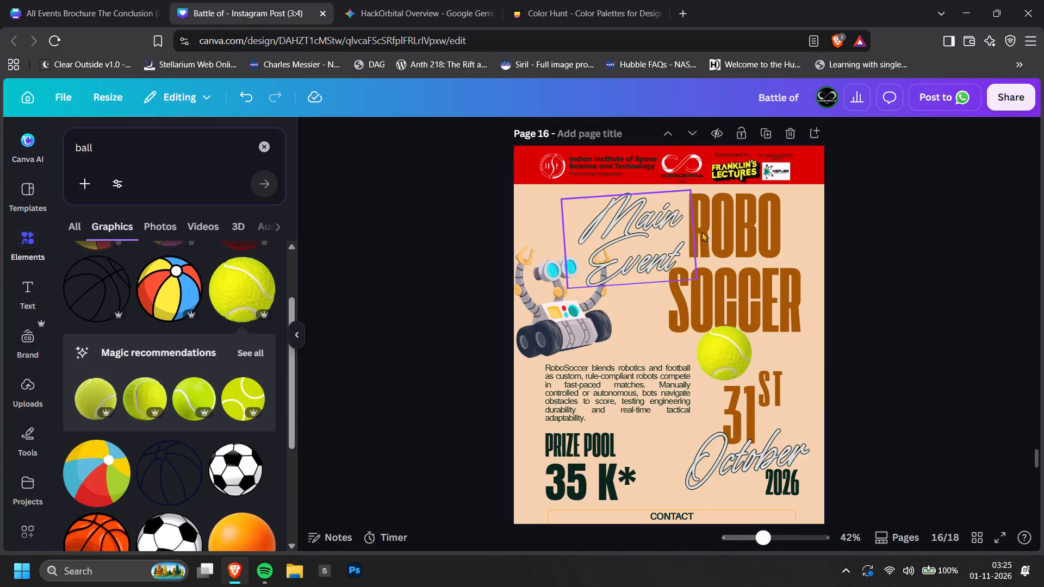
{"action": "double_click", "coordinate": [716, 242]}
{"action": "key", "text": "ctrl+v"}
{"action": "left_click", "coordinate": [1039, 288]}
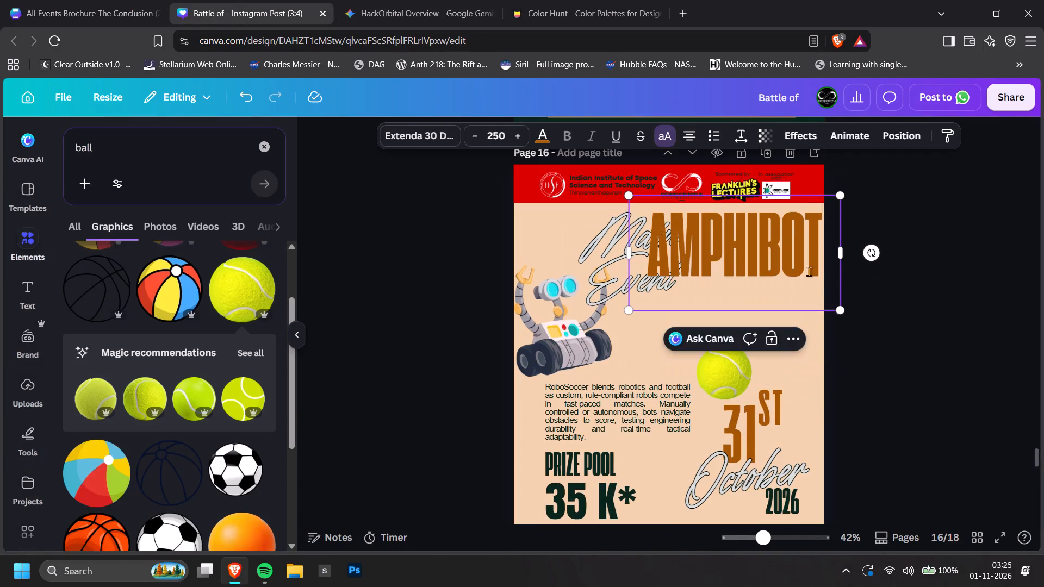
Nudge the AMPHIBOT title slightly inward on page 16 and move the Main Event lettering down beneath it.
{"action": "left_click", "coordinate": [979, 264]}
{"action": "left_click_drag", "start_coordinate": [789, 257], "coordinate": [775, 267]}
{"action": "left_click", "coordinate": [985, 267]}
{"action": "left_click_drag", "start_coordinate": [643, 263], "coordinate": [767, 335]}
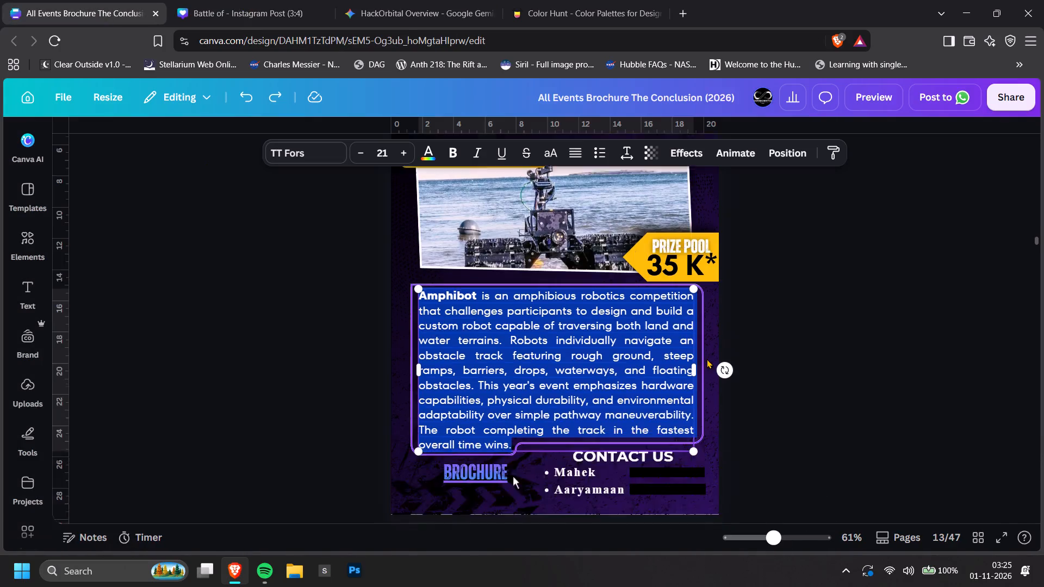
Check the page 16 poster's contacts, then copy the second Amphibot contact's name and phone number from the All Events Brochure.
{"action": "left_click", "coordinate": [121, 0]}
{"action": "left_click", "coordinate": [161, 0]}
{"action": "left_click", "coordinate": [244, 14]}
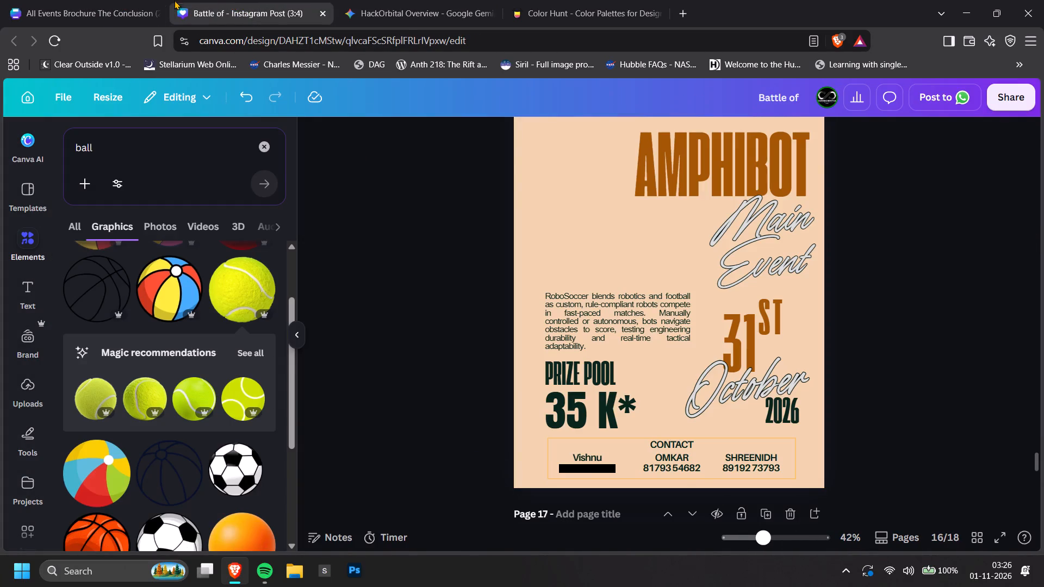
{"action": "left_click", "coordinate": [121, 0]}
{"action": "left_click", "coordinate": [598, 369]}
{"action": "left_click", "coordinate": [594, 375]}
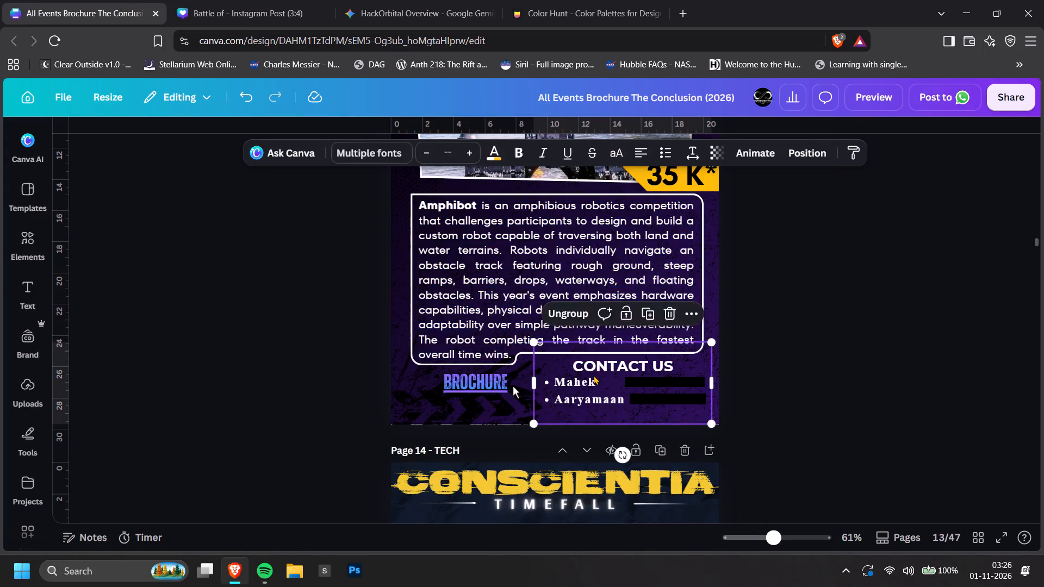
{"action": "double_click", "coordinate": [593, 396]}
{"action": "key", "text": "ctrl+c"}
{"action": "double_click", "coordinate": [678, 401]}
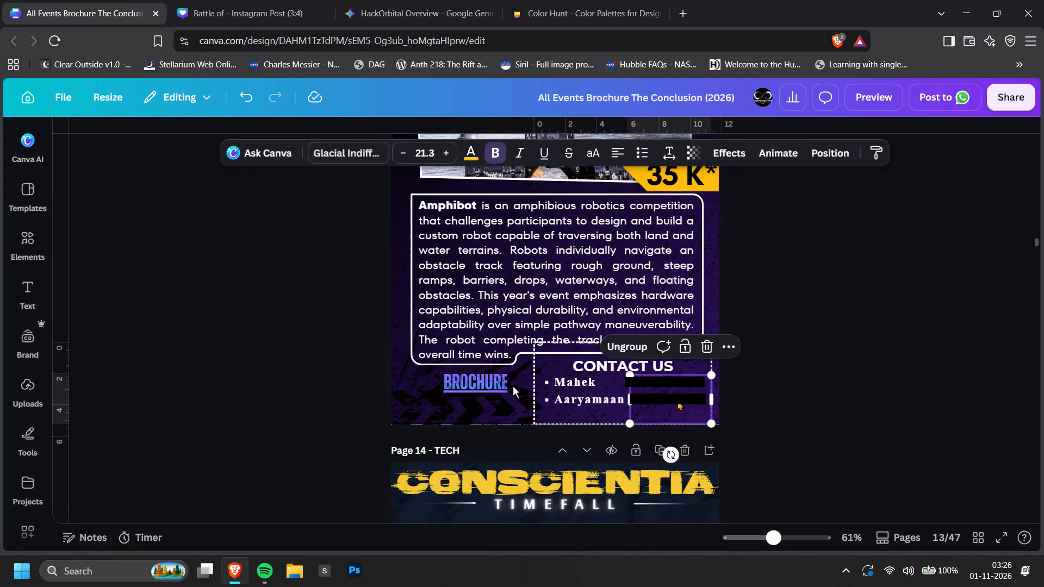
{"action": "double_click", "coordinate": [675, 401]}
{"action": "key", "text": "ctrl+c"}
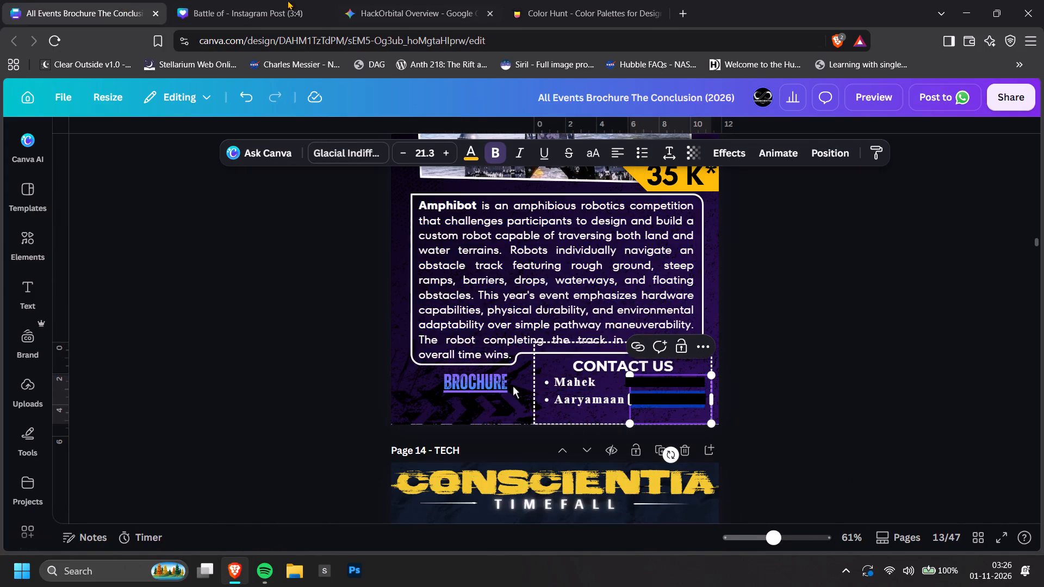
Switch to the Battle of design and replace the first contact's name on the page 16 Amphibot poster with the copied name.
{"action": "left_click", "coordinate": [238, 0]}
{"action": "double_click", "coordinate": [540, 457]}
{"action": "double_click", "coordinate": [566, 461]}
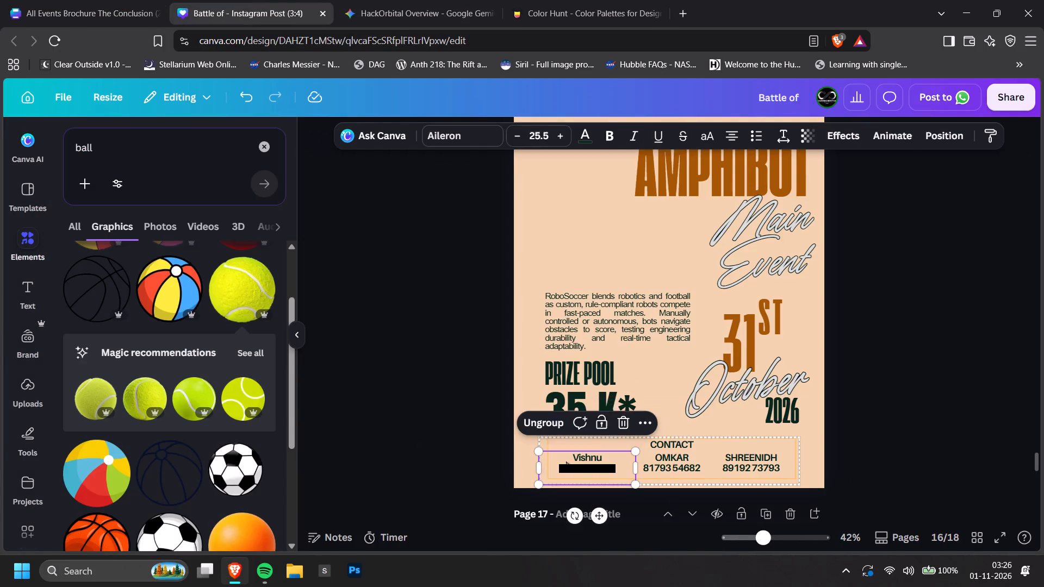
{"action": "double_click", "coordinate": [588, 455]}
{"action": "key", "text": "super+v"}
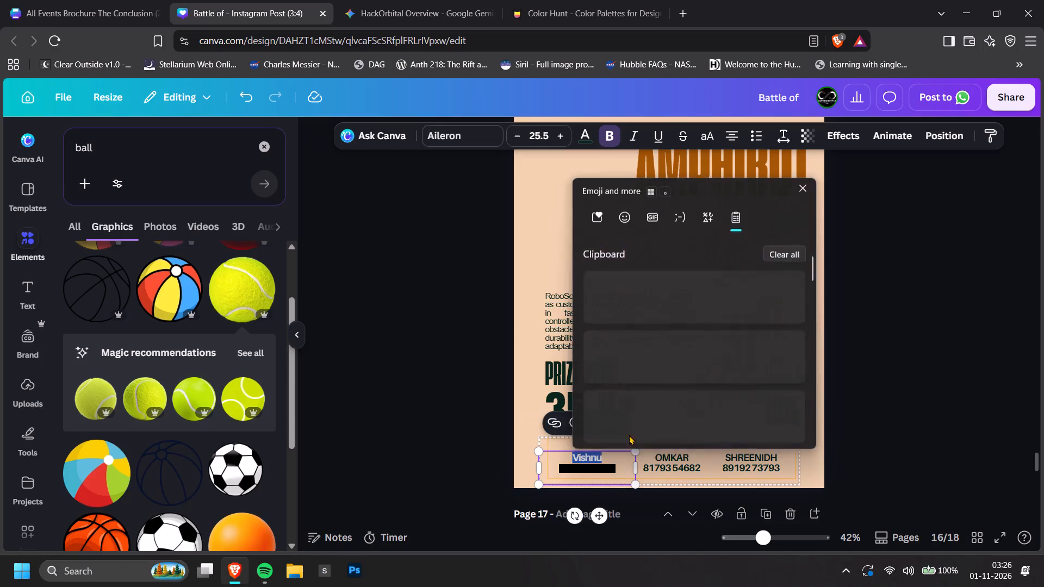
{"action": "left_click", "coordinate": [676, 338]}
{"action": "key", "text": "ctrl+v"}
Replace the first contact's phone number on the Amphibot poster with the copied number and space its digits.
{"action": "triple_click", "coordinate": [611, 470]}
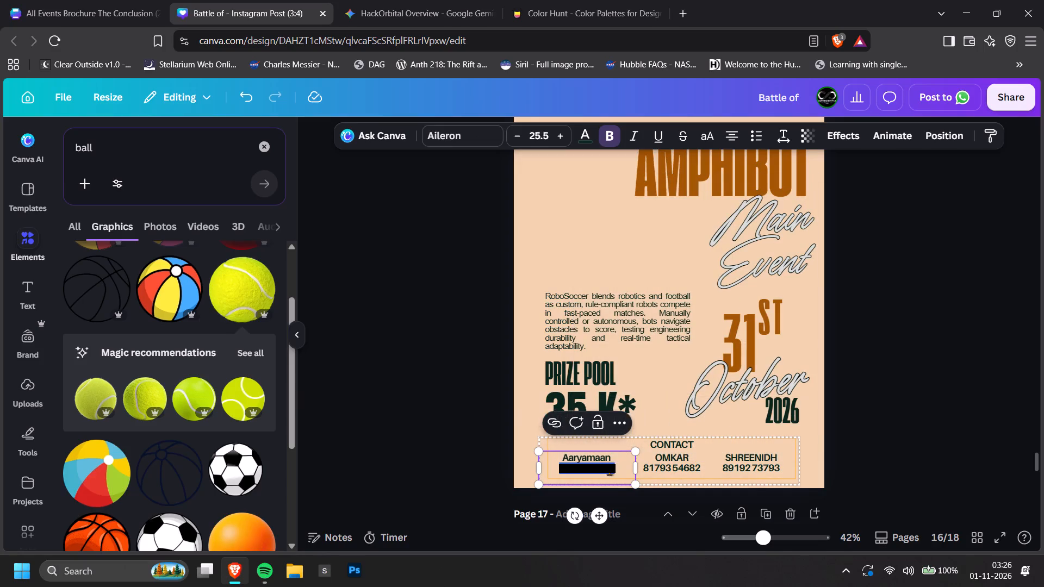
{"action": "double_click", "coordinate": [609, 471]}
{"action": "double_click", "coordinate": [607, 466]}
{"action": "key", "text": "super+v"}
{"action": "left_click", "coordinate": [663, 318]}
{"action": "key", "text": "ctrl+v"}
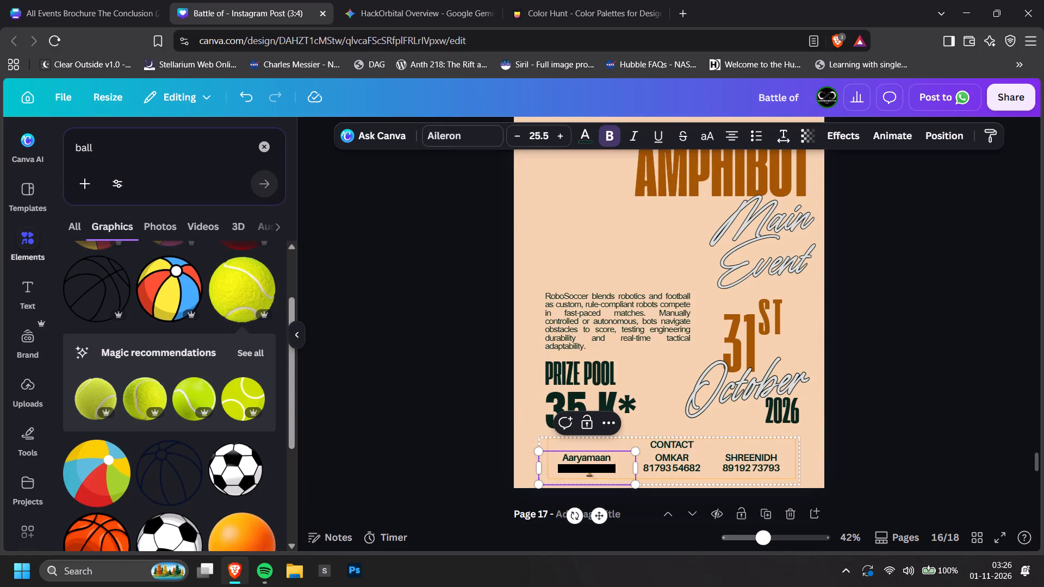
{"action": "left_click", "coordinate": [587, 470]}
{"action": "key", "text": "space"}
{"action": "left_click", "coordinate": [923, 414]}
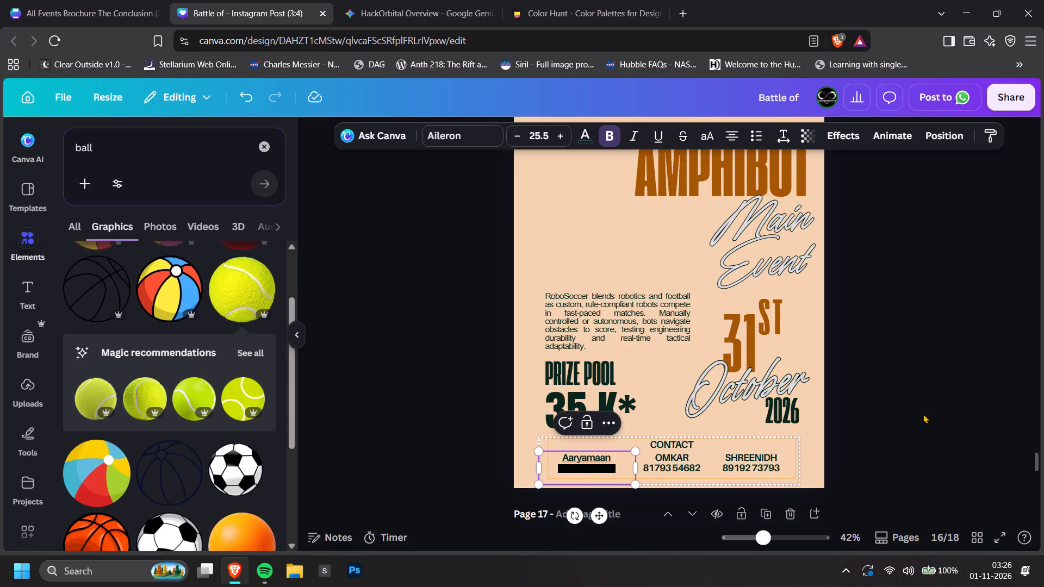
Search the graphics library for "amphibot" and browse the results for a poster illustration.
{"action": "scroll", "coordinate": [906, 431], "scroll_direction": "down", "scroll_amount": 1, "text": "ctrl"}
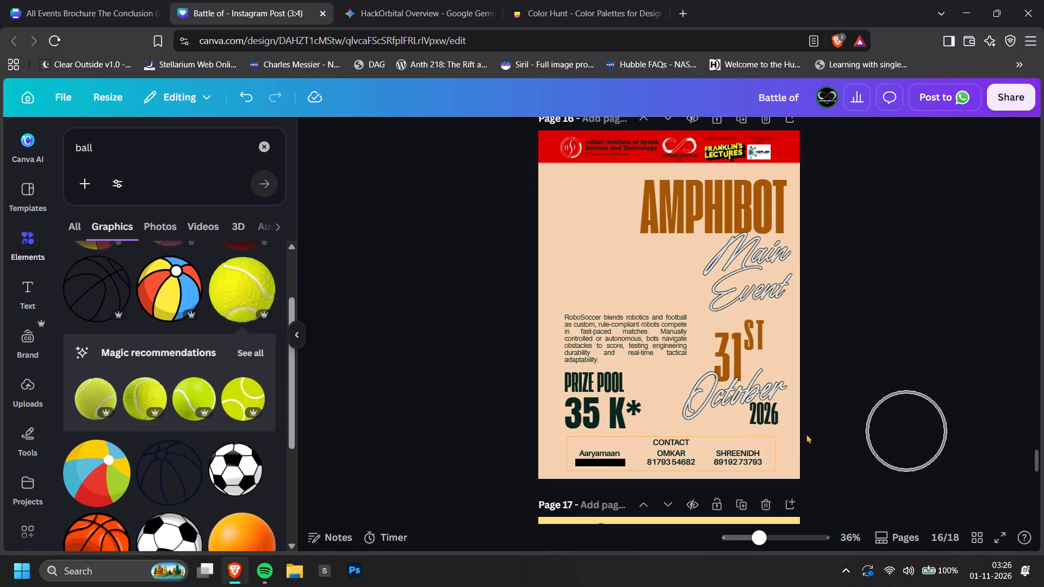
{"action": "scroll", "coordinate": [614, 326], "scroll_direction": "up", "scroll_amount": 3, "text": "ctrl"}
{"action": "double_click", "coordinate": [177, 140]}
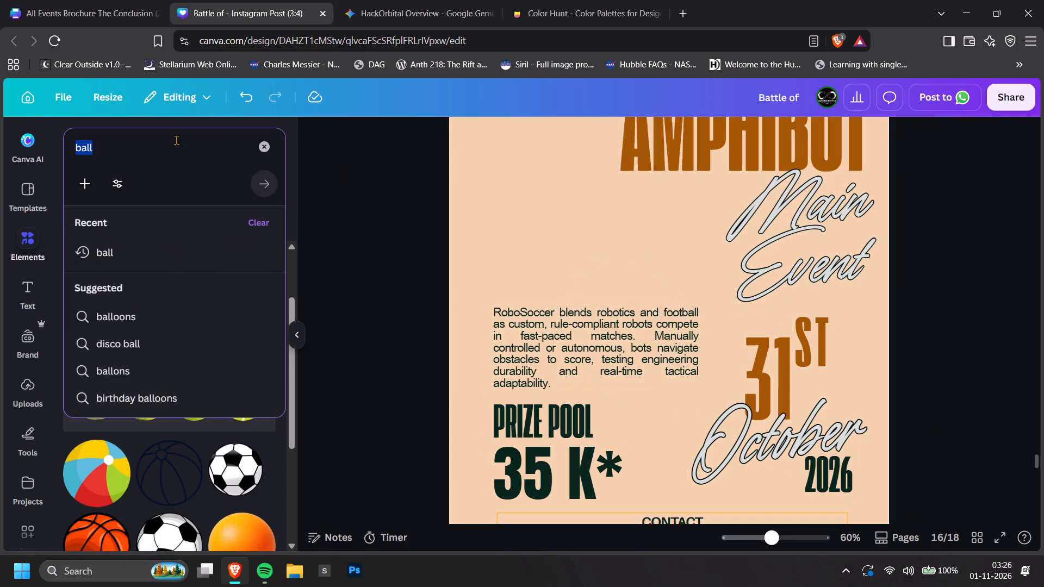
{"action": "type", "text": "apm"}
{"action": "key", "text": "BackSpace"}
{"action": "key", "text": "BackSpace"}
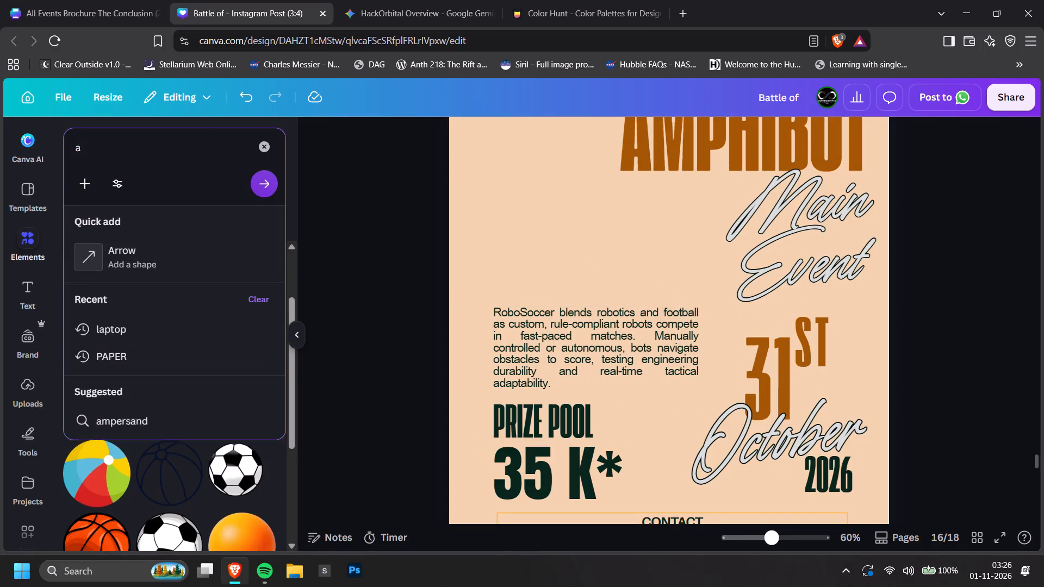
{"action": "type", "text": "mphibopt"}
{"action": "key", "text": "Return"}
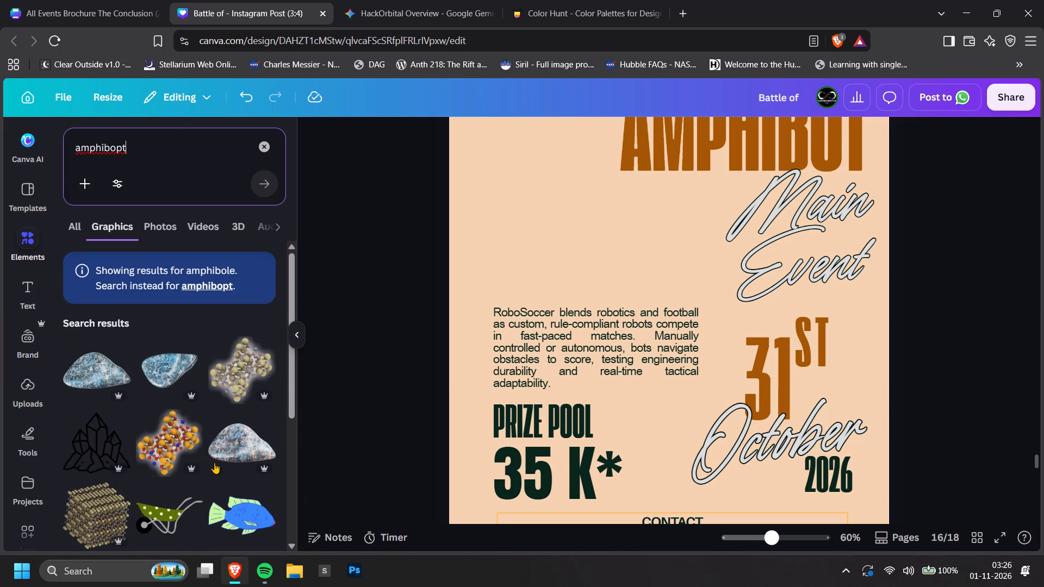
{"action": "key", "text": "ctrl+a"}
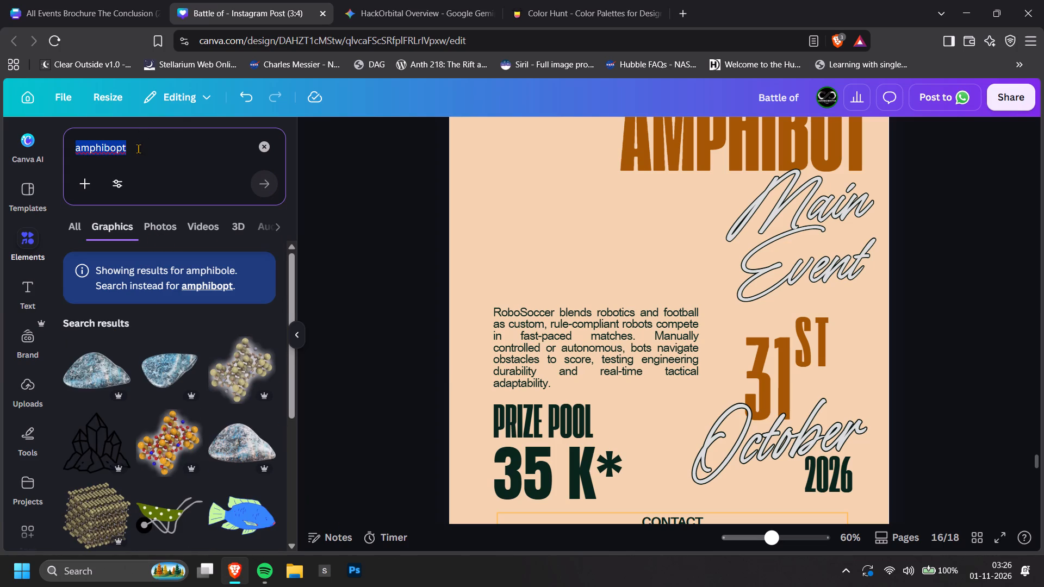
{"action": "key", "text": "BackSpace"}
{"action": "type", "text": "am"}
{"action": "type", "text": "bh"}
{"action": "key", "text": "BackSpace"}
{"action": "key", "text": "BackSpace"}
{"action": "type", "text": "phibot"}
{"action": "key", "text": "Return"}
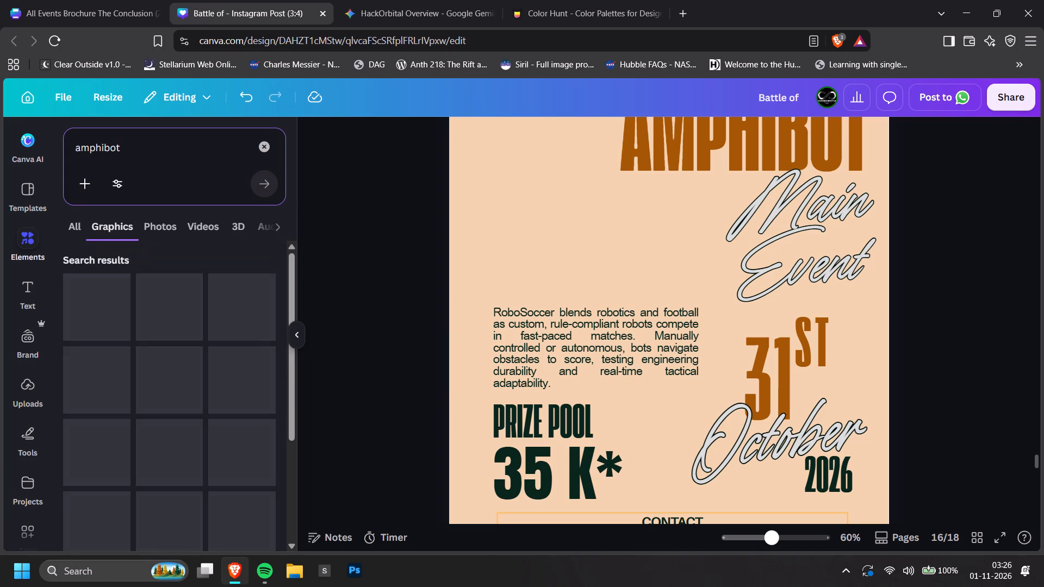
{"action": "scroll", "coordinate": [111, 410], "scroll_direction": "down", "scroll_amount": 4}
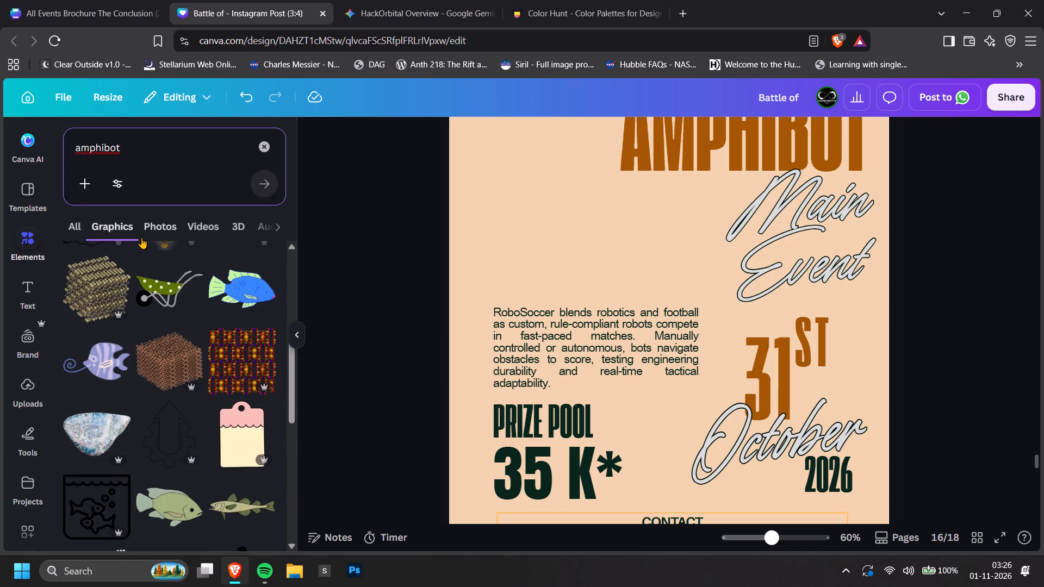
Add the purple striped fish from the amphibot graphics results, enlarge it and place it above the description on the Amphibot poster.
{"action": "scroll", "coordinate": [151, 401], "scroll_direction": "down", "scroll_amount": 3}
{"action": "scroll", "coordinate": [149, 403], "scroll_direction": "up", "scroll_amount": 2}
{"action": "scroll", "coordinate": [129, 407], "scroll_direction": "down", "scroll_amount": 1}
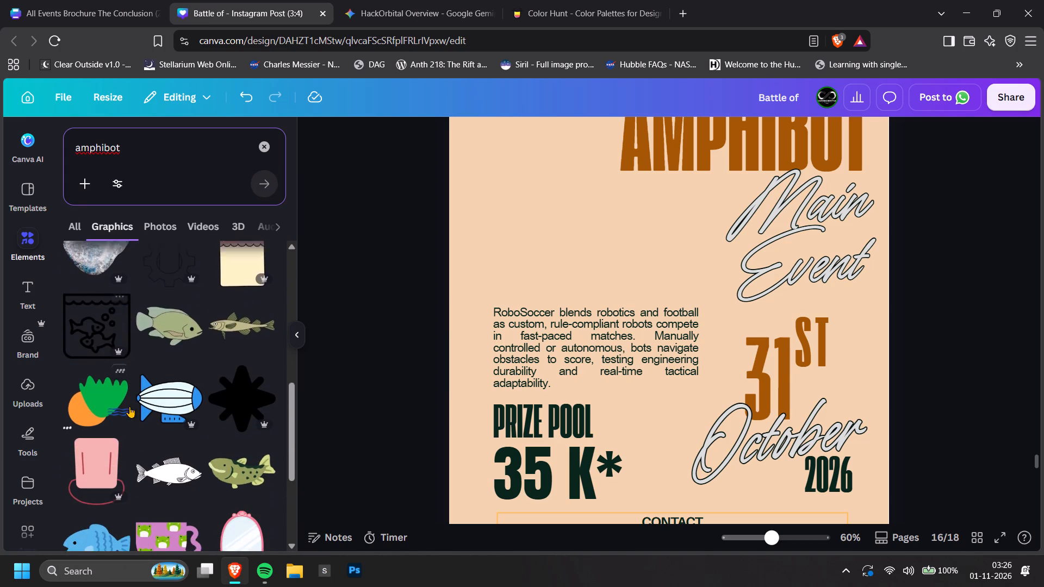
{"action": "scroll", "coordinate": [129, 407], "scroll_direction": "down", "scroll_amount": 1}
{"action": "scroll", "coordinate": [69, 461], "scroll_direction": "up", "scroll_amount": 1}
{"action": "scroll", "coordinate": [93, 292], "scroll_direction": "up", "scroll_amount": 1}
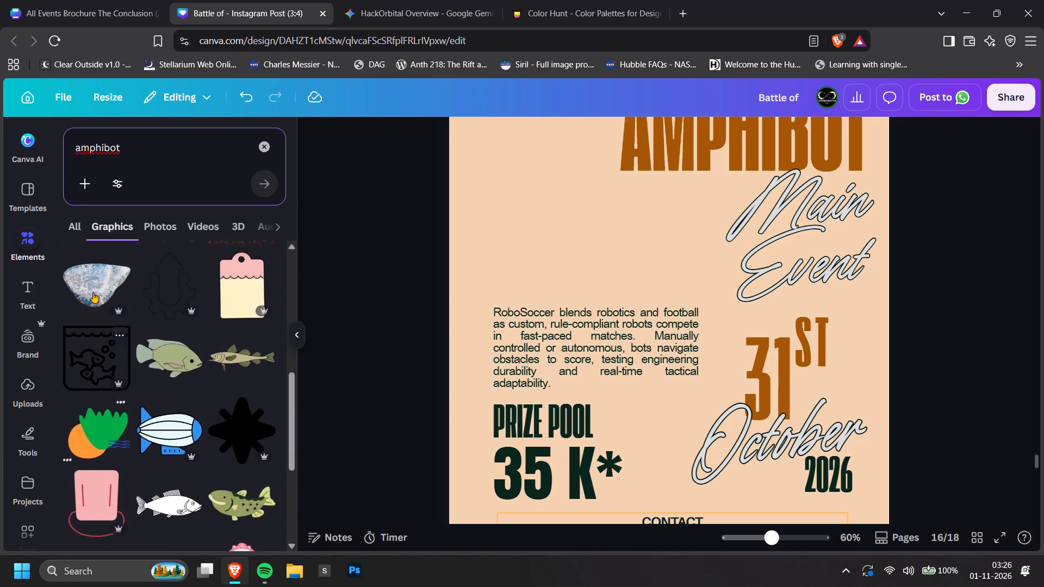
{"action": "scroll", "coordinate": [93, 292], "scroll_direction": "up", "scroll_amount": 1}
{"action": "left_click", "coordinate": [74, 368]}
{"action": "left_click_drag", "start_coordinate": [720, 293], "coordinate": [648, 241]}
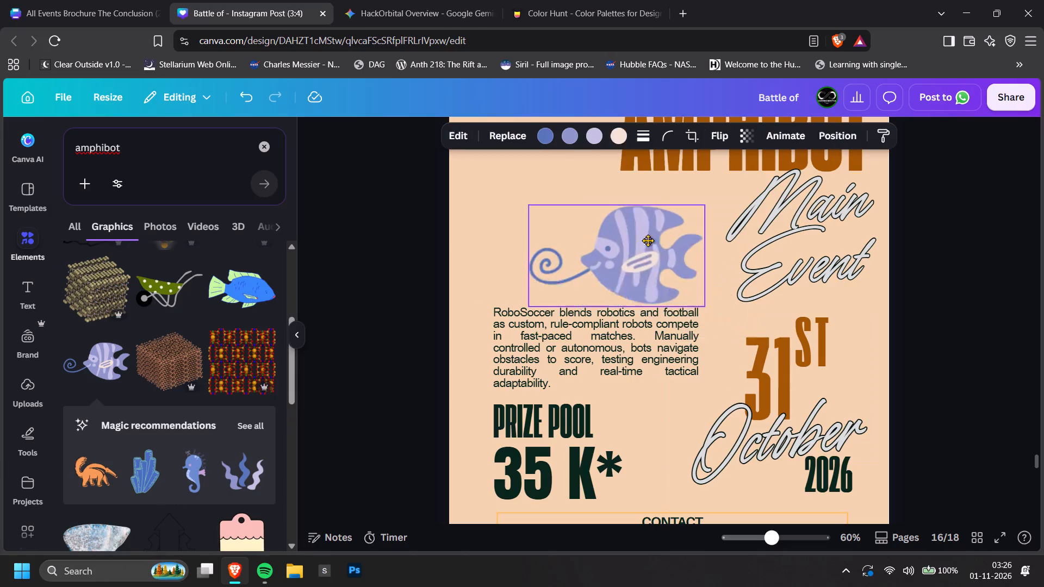
{"action": "left_click_drag", "start_coordinate": [648, 241], "coordinate": [605, 226]}
{"action": "left_click_drag", "start_coordinate": [639, 272], "coordinate": [694, 312]}
{"action": "left_click_drag", "start_coordinate": [656, 266], "coordinate": [648, 265]}
{"action": "left_click_drag", "start_coordinate": [693, 304], "coordinate": [679, 293]}
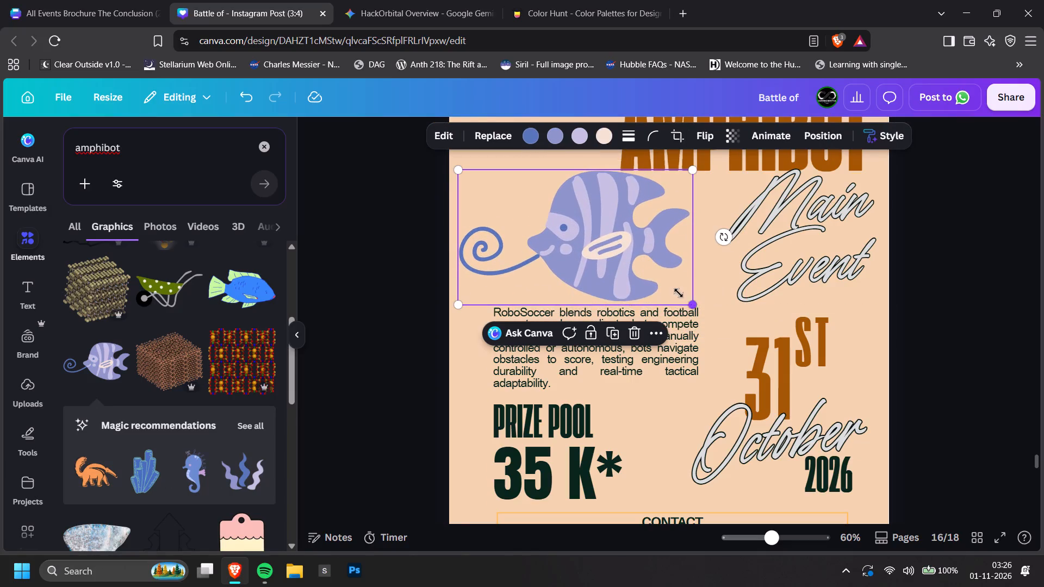
{"action": "left_click_drag", "start_coordinate": [679, 293], "coordinate": [674, 290]}
{"action": "left_click_drag", "start_coordinate": [655, 266], "coordinate": [660, 276]}
Replace the amphibot search term and search the graphics for "circuit".
{"action": "double_click", "coordinate": [126, 155]}
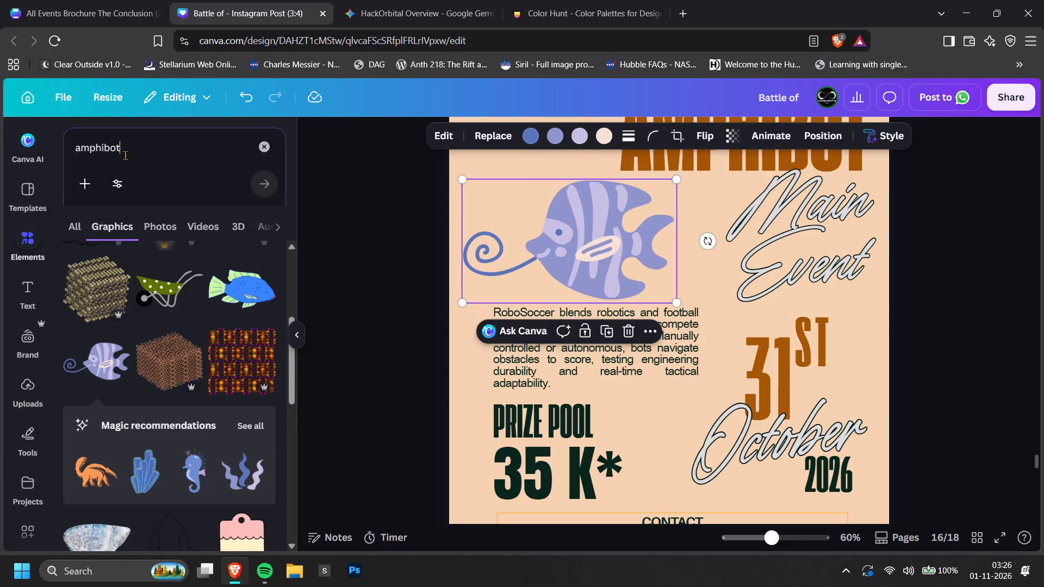
{"action": "key", "text": "BackSpace"}
{"action": "key", "text": "BackSpace"}
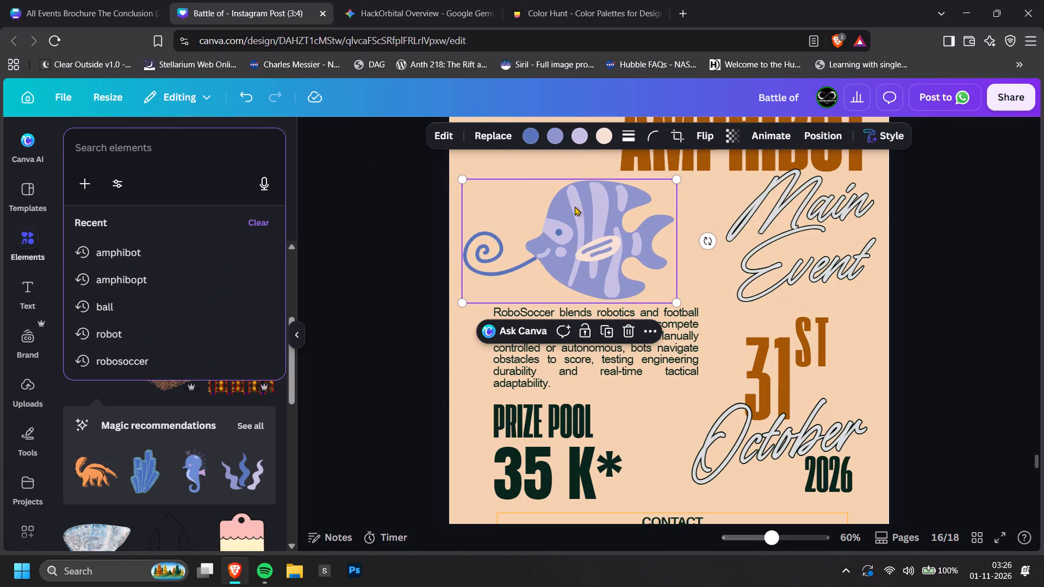
{"action": "scroll", "coordinate": [599, 207], "scroll_direction": "down", "scroll_amount": 3, "text": "ctrl"}
{"action": "double_click", "coordinate": [881, 243]}
{"action": "scroll", "coordinate": [881, 243], "scroll_direction": "up", "scroll_amount": 1}
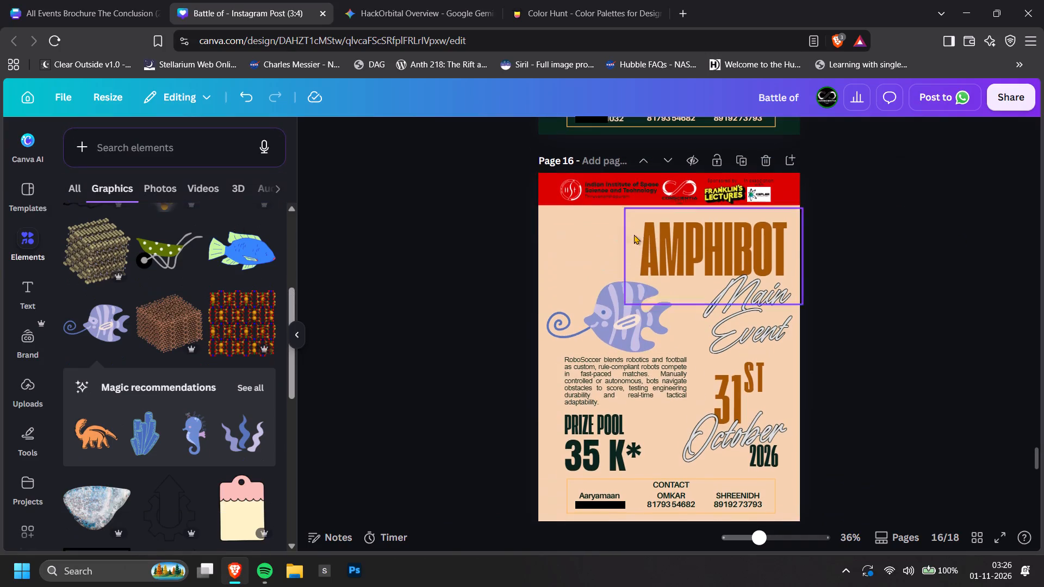
{"action": "left_click", "coordinate": [186, 161]}
{"action": "scroll", "coordinate": [186, 161], "scroll_direction": "up", "scroll_amount": 1}
{"action": "left_click", "coordinate": [188, 153]}
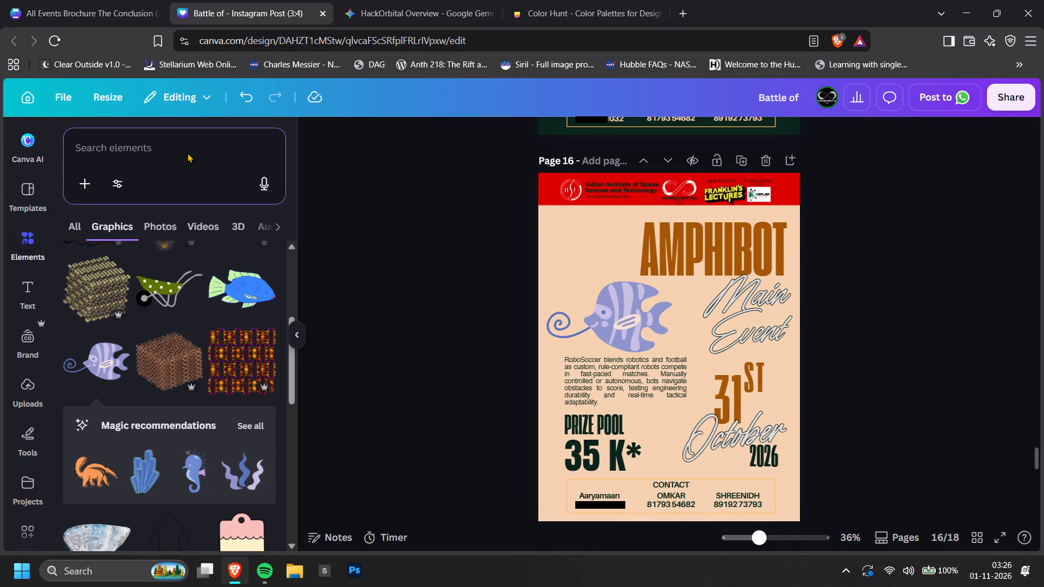
{"action": "type", "text": "circuit"}
{"action": "key", "text": "Return"}
{"action": "scroll", "coordinate": [188, 153], "scroll_direction": "up", "scroll_amount": 1}
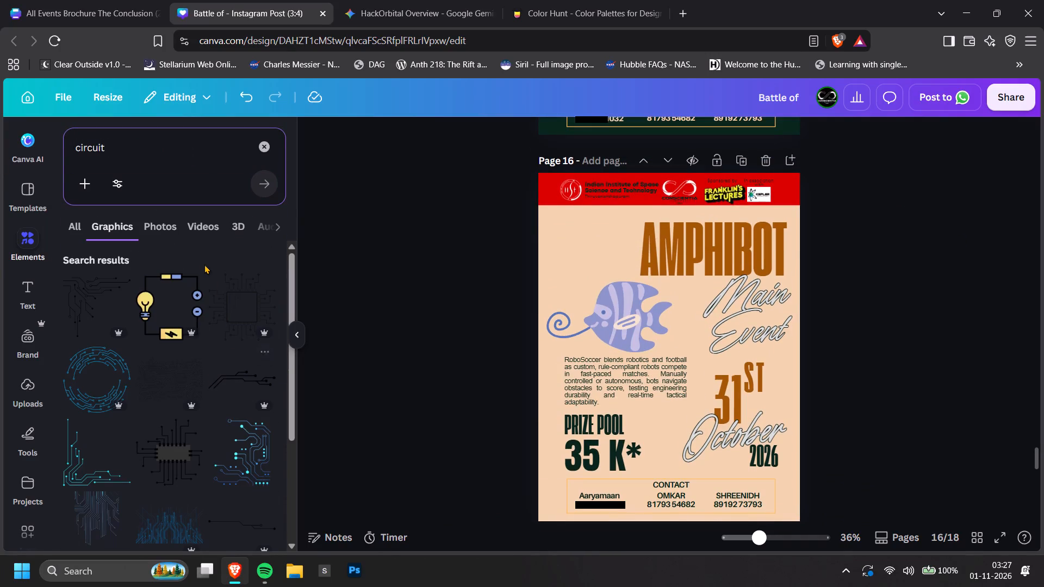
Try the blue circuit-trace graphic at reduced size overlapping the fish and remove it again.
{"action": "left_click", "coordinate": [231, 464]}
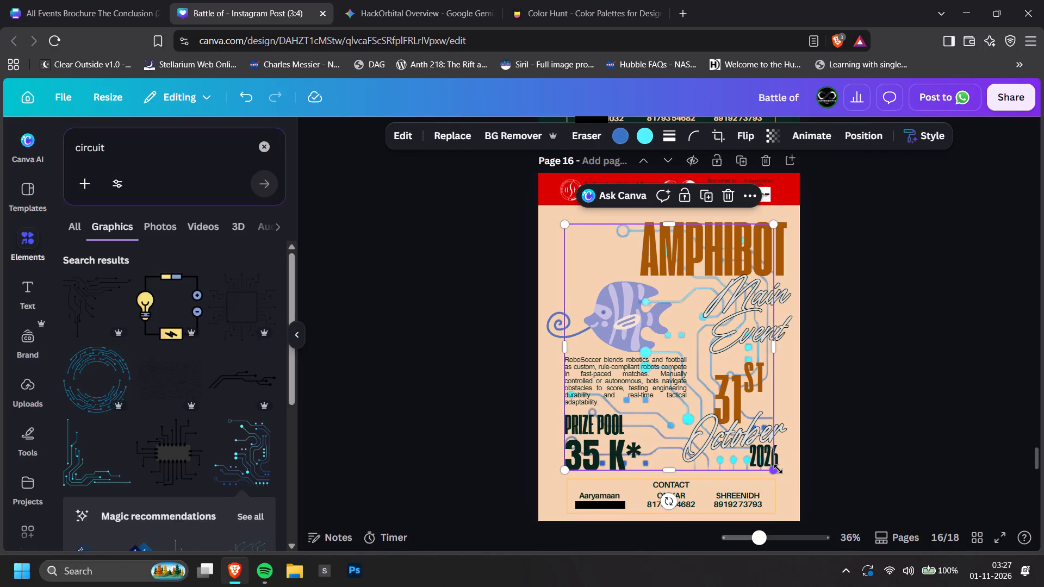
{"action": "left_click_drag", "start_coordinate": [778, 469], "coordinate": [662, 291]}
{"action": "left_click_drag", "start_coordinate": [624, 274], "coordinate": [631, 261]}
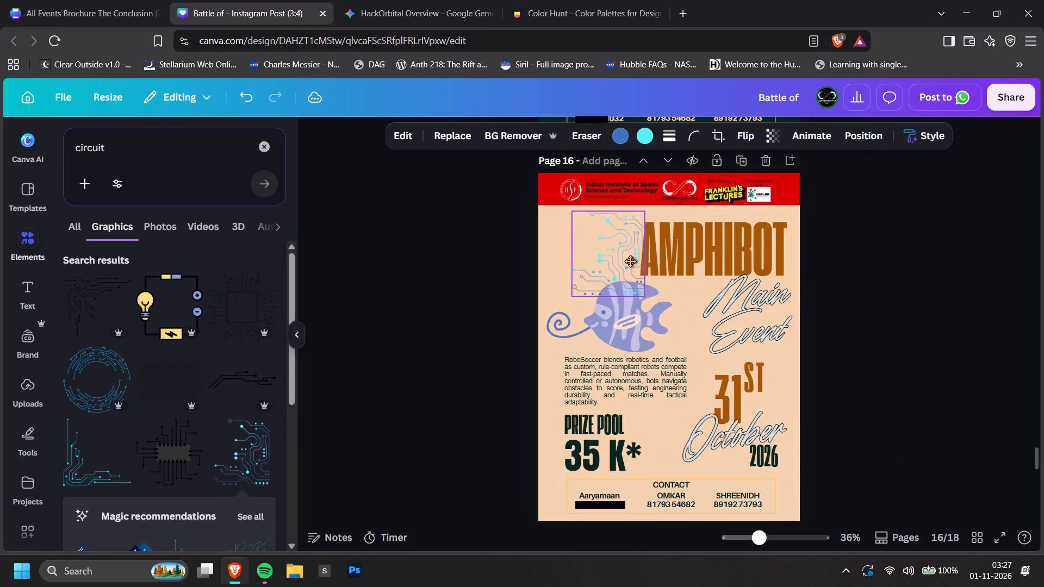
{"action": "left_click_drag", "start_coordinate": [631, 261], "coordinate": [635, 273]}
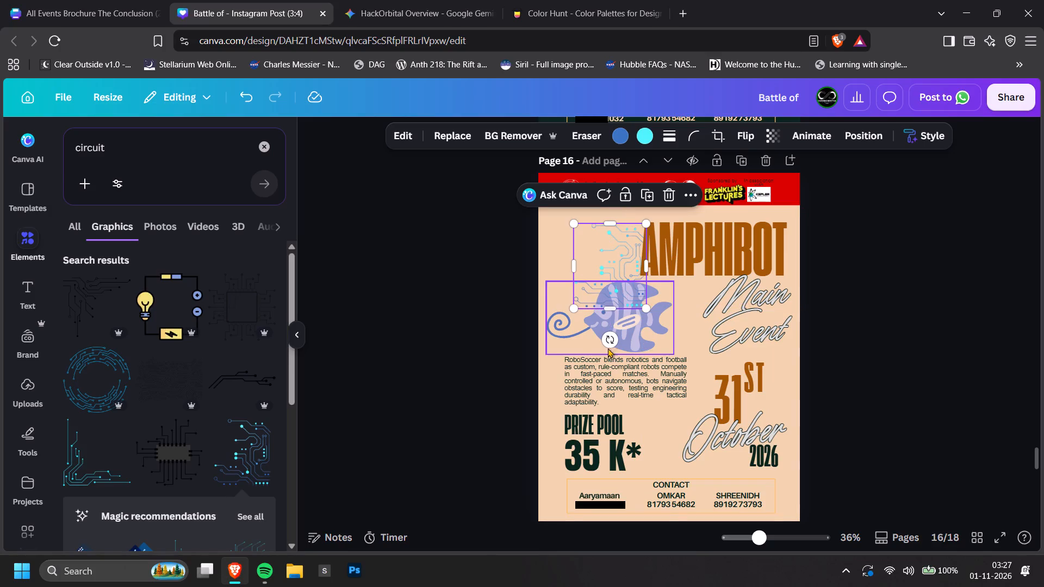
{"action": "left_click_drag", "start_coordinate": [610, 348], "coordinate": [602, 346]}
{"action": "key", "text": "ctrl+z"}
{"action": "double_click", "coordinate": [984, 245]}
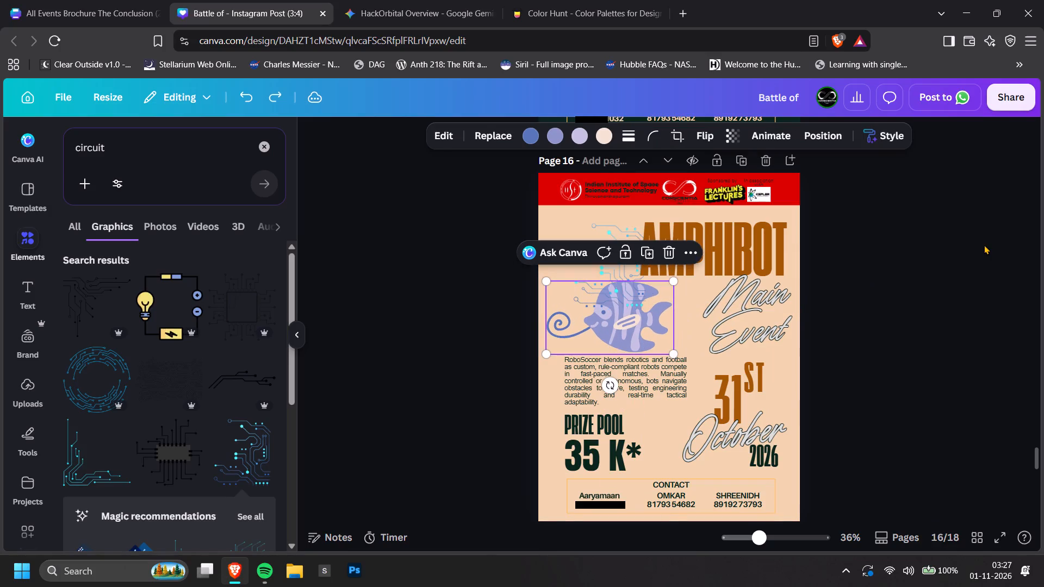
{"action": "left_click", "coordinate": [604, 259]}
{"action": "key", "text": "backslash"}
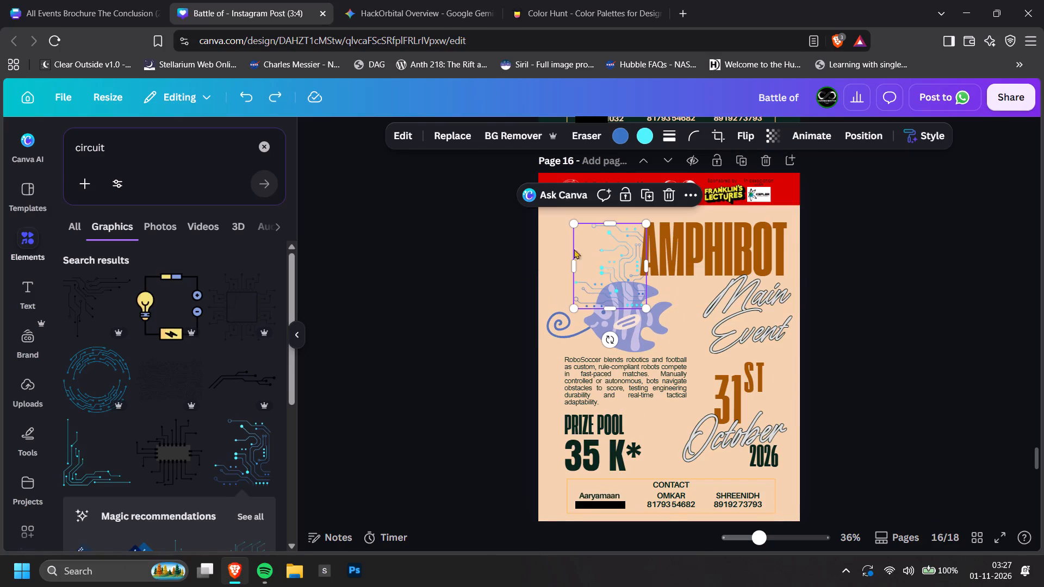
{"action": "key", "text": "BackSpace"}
Add the blue gears graphic from the circuit results to the Amphibot poster and reduce its size.
{"action": "scroll", "coordinate": [237, 344], "scroll_direction": "down", "scroll_amount": 3}
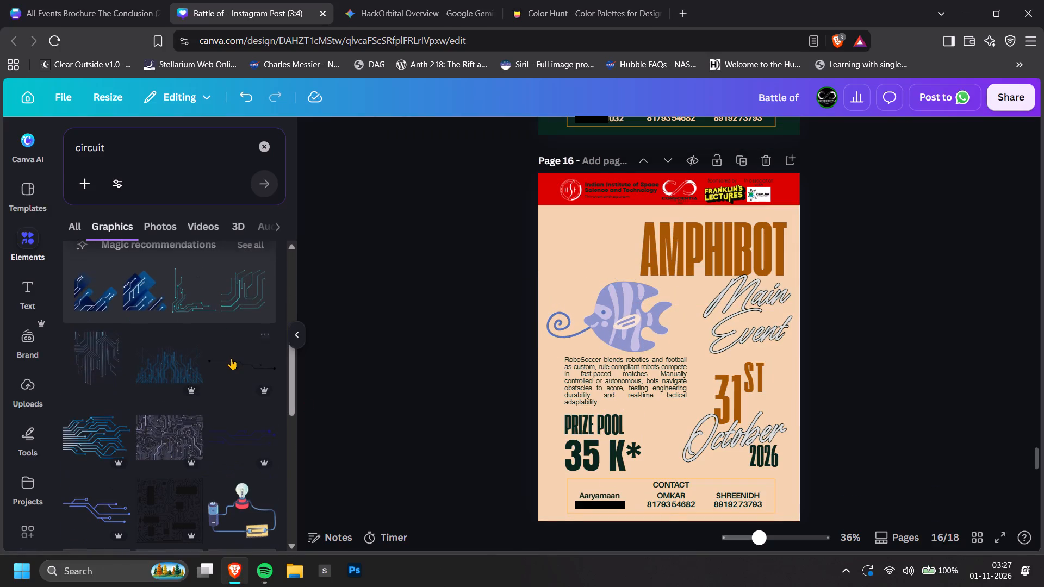
{"action": "scroll", "coordinate": [216, 364], "scroll_direction": "down", "scroll_amount": 2}
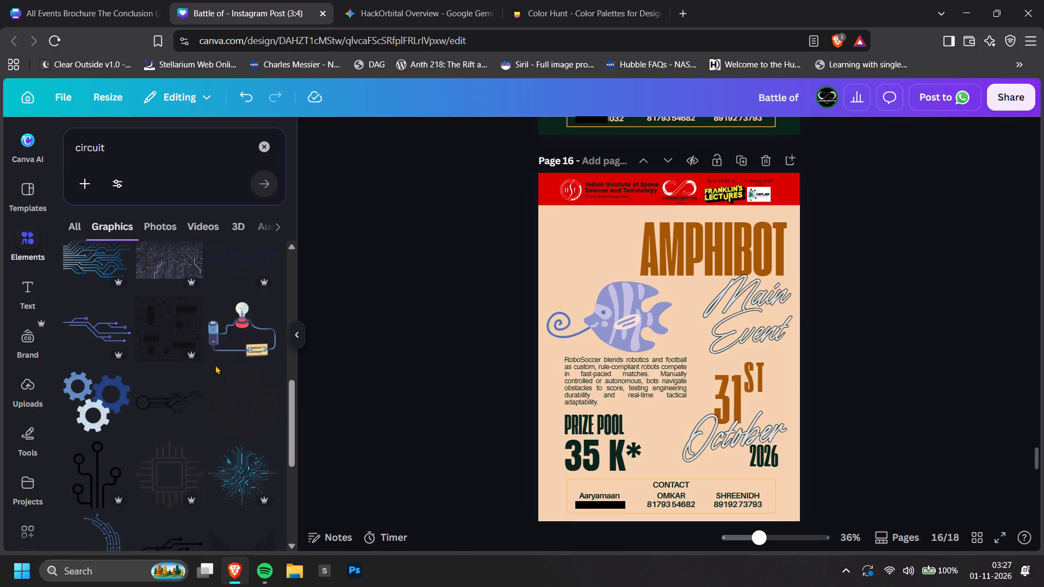
{"action": "left_click", "coordinate": [87, 416]}
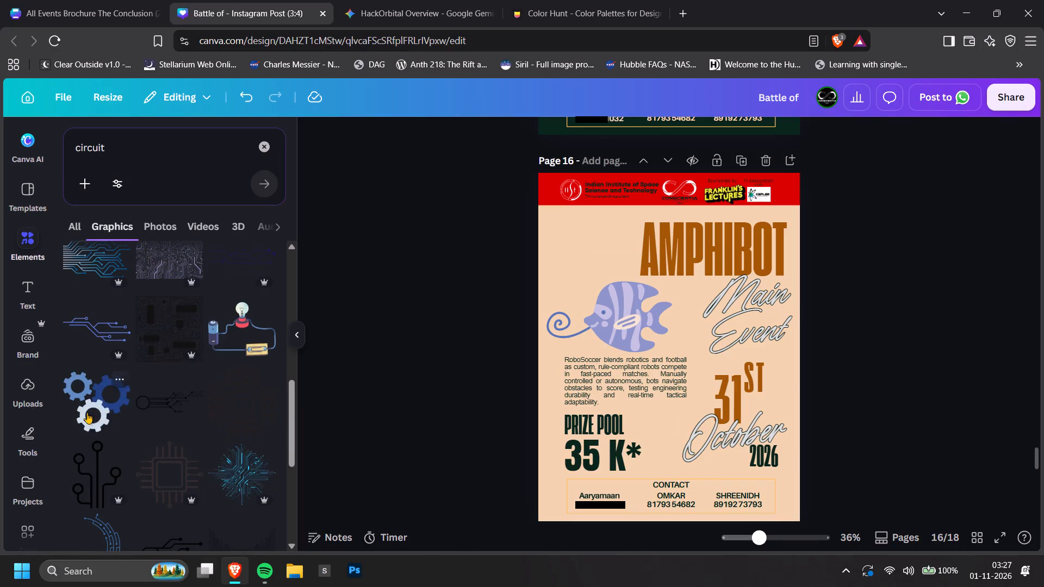
{"action": "left_click_drag", "start_coordinate": [720, 392], "coordinate": [706, 374]}
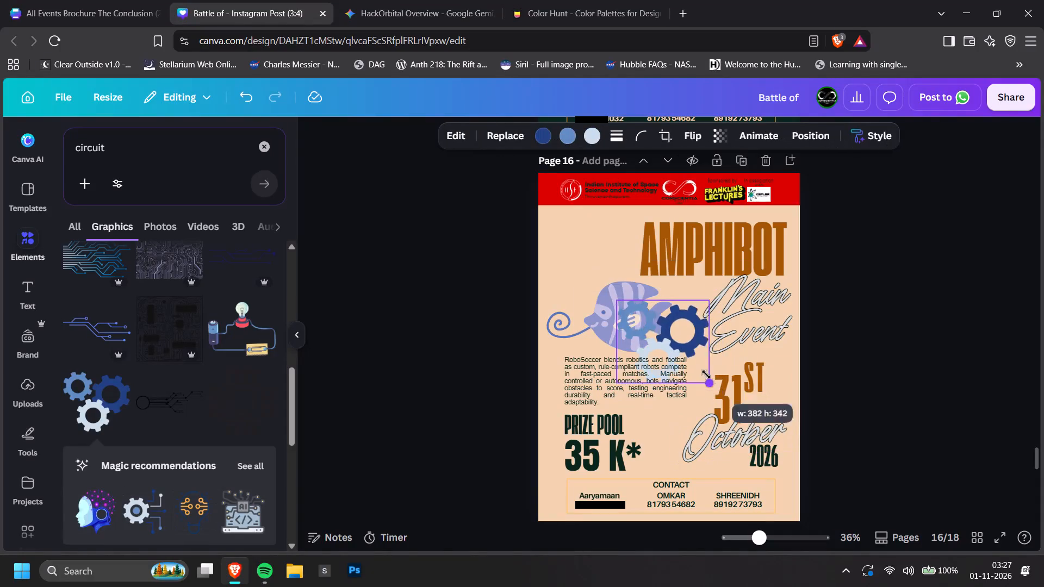
Shrink the gears graphic slightly and place it above the fish, beside the AMPHIBOT title.
{"action": "left_click_drag", "start_coordinate": [706, 374], "coordinate": [699, 368]}
{"action": "left_click_drag", "start_coordinate": [690, 347], "coordinate": [614, 268]}
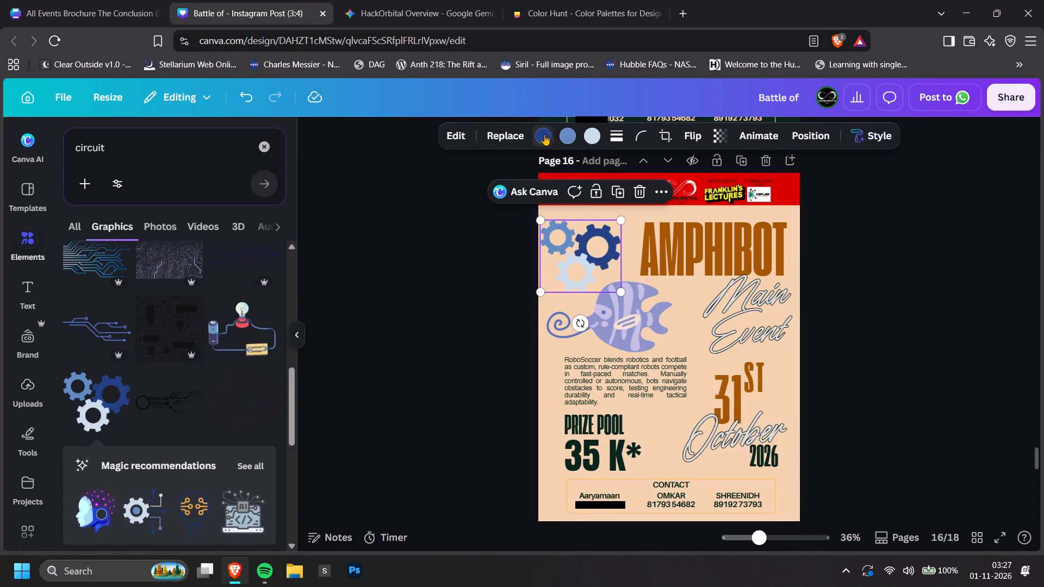
Recolour the palest gear of the gears graphic to white.
{"action": "left_click", "coordinate": [571, 135]}
{"action": "left_click", "coordinate": [587, 139]}
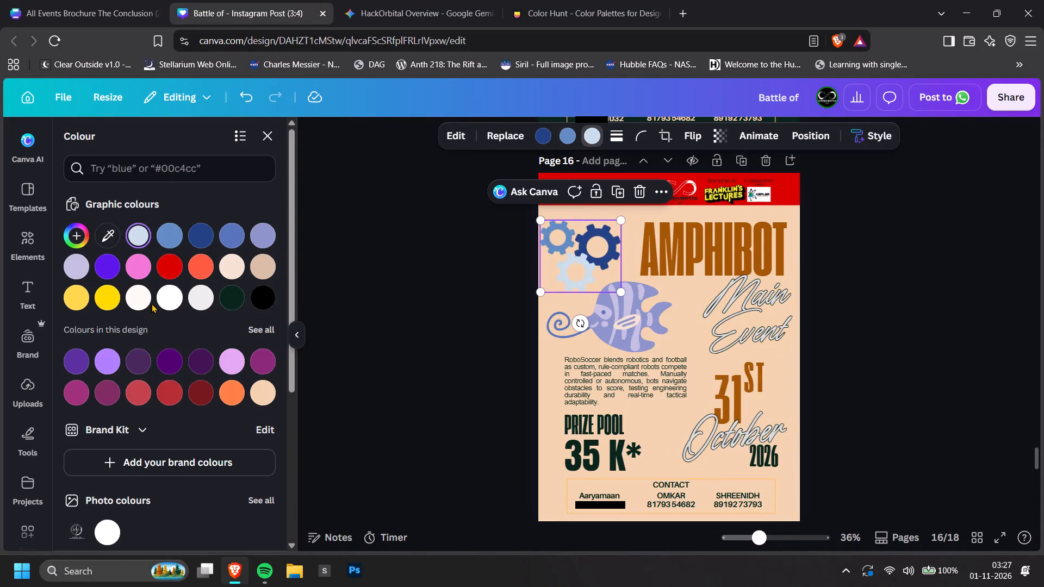
{"action": "left_click", "coordinate": [166, 295]}
{"action": "double_click", "coordinate": [871, 282]}
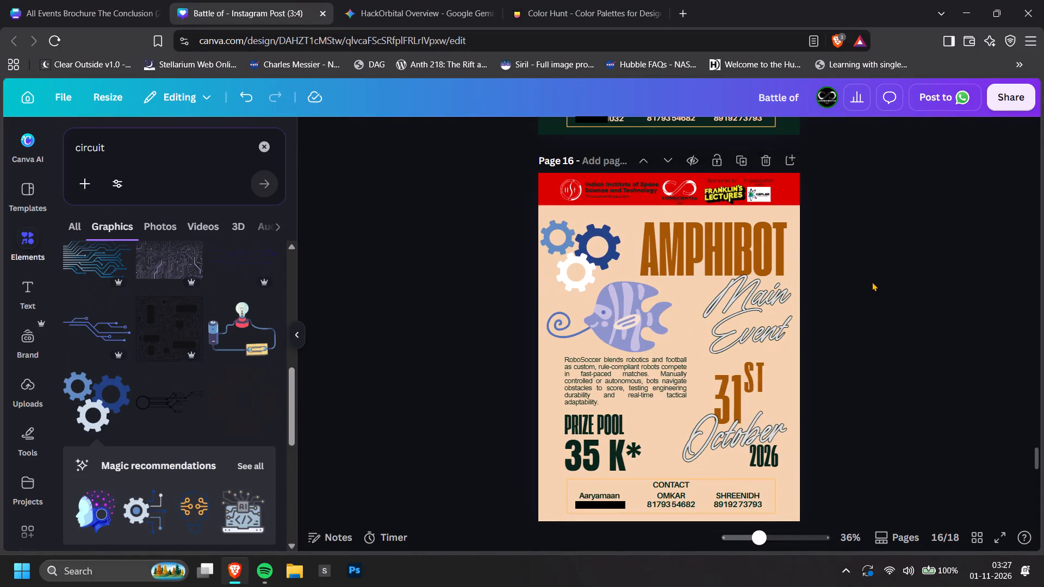
Replace the RoboSoccer description on the Amphibot poster with the Amphibot summary copied from the Gemini chat.
{"action": "scroll", "coordinate": [874, 282], "scroll_direction": "down", "scroll_amount": 1}
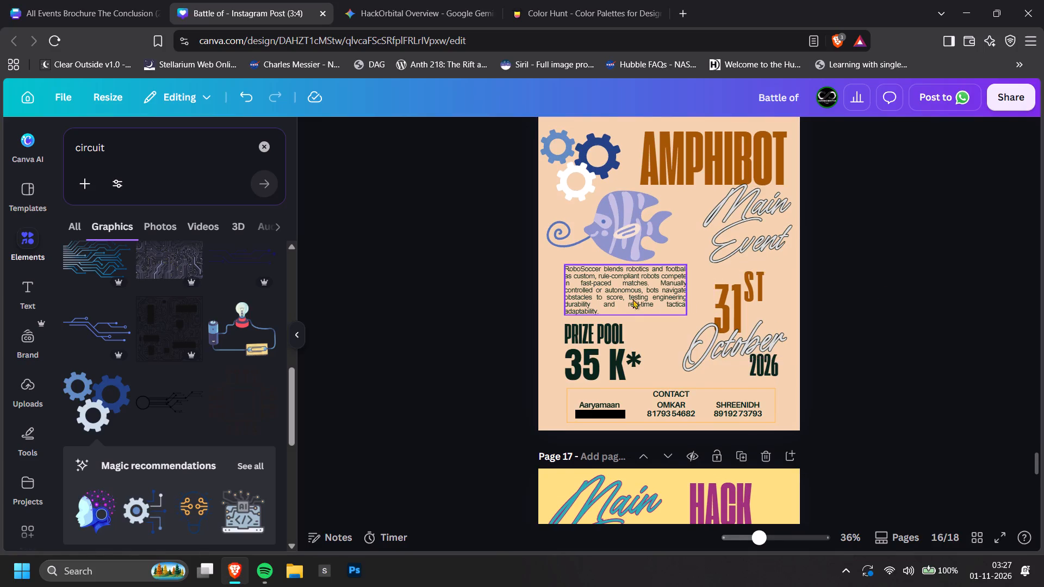
{"action": "scroll", "coordinate": [633, 299], "scroll_direction": "up", "scroll_amount": 4, "text": "ctrl"}
{"action": "left_click", "coordinate": [337, 0]}
{"action": "left_click", "coordinate": [266, 0]}
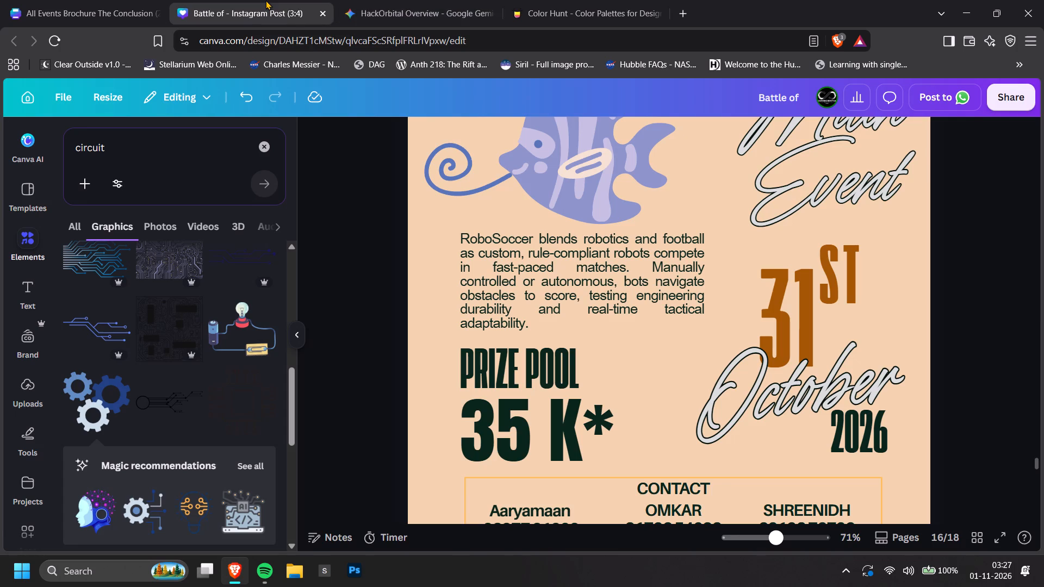
{"action": "left_click", "coordinate": [400, 0]}
{"action": "triple_click", "coordinate": [439, 297]}
{"action": "key", "text": "ctrl+c"}
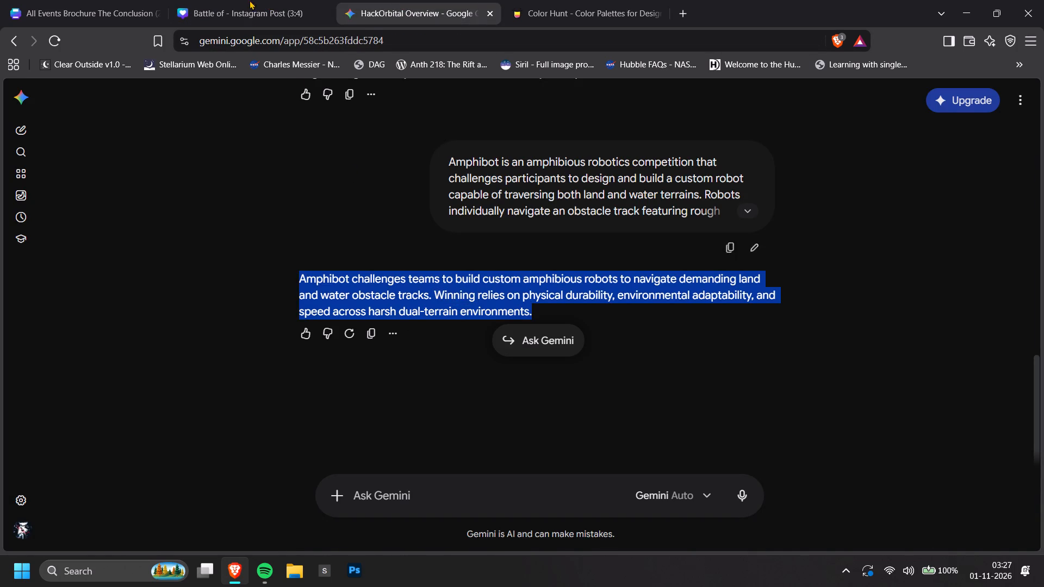
{"action": "left_click", "coordinate": [213, 0]}
{"action": "double_click", "coordinate": [548, 311]}
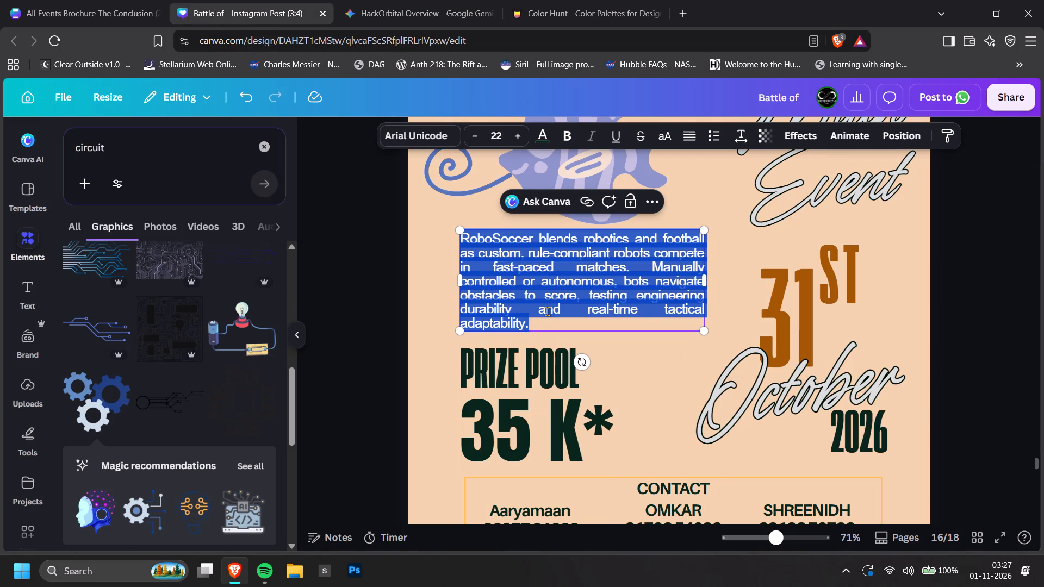
{"action": "key", "text": "ctrl+v"}
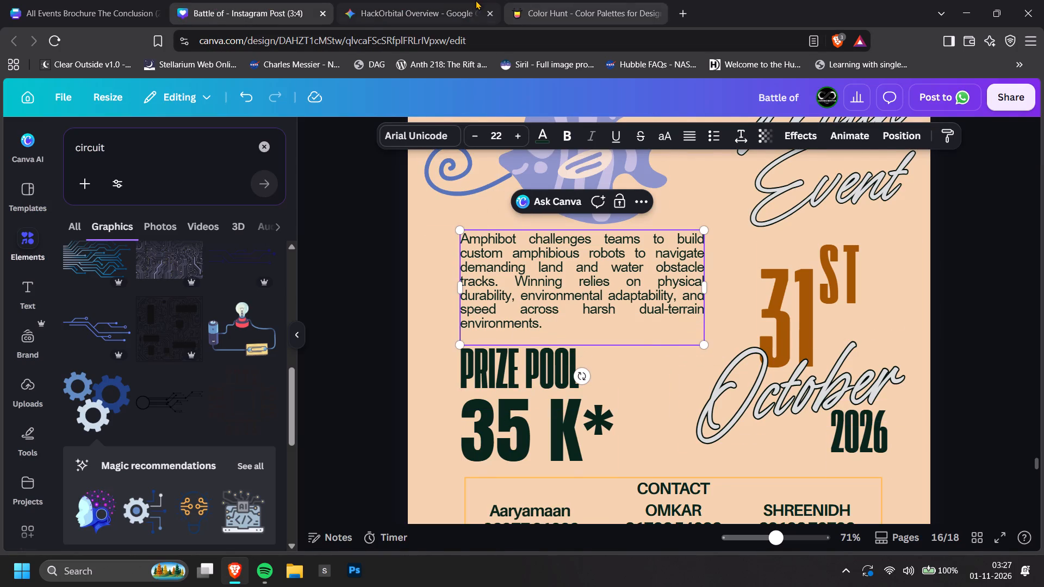
Check the Amphibot page of the events brochure against the poster's details.
{"action": "left_click", "coordinate": [152, 0]}
{"action": "left_click_drag", "start_coordinate": [946, 448], "coordinate": [946, 442]}
{"action": "scroll", "coordinate": [946, 442], "scroll_direction": "up", "scroll_amount": 1}
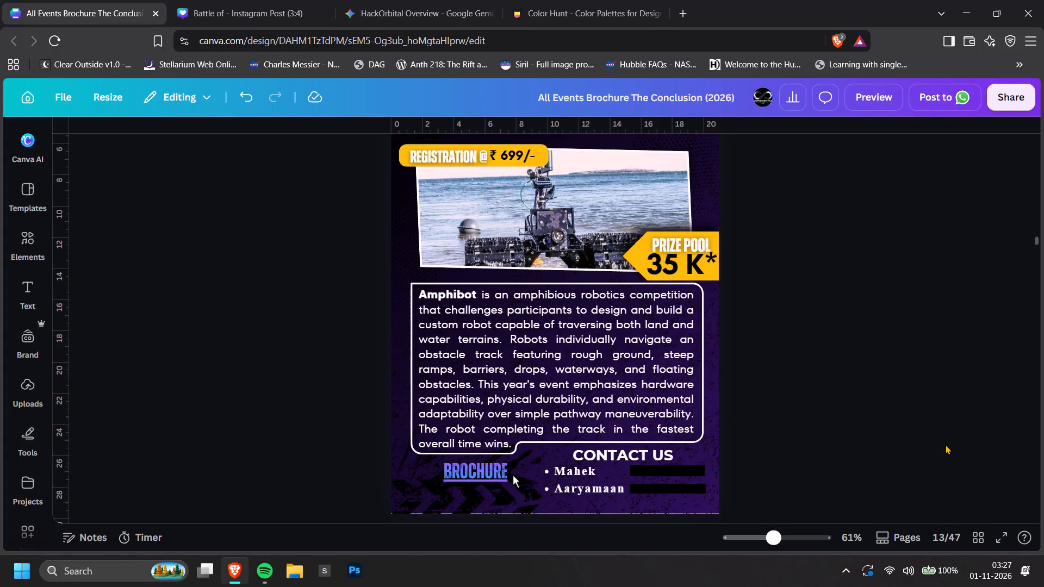
{"action": "left_click_drag", "start_coordinate": [219, 2], "coordinate": [223, 15]}
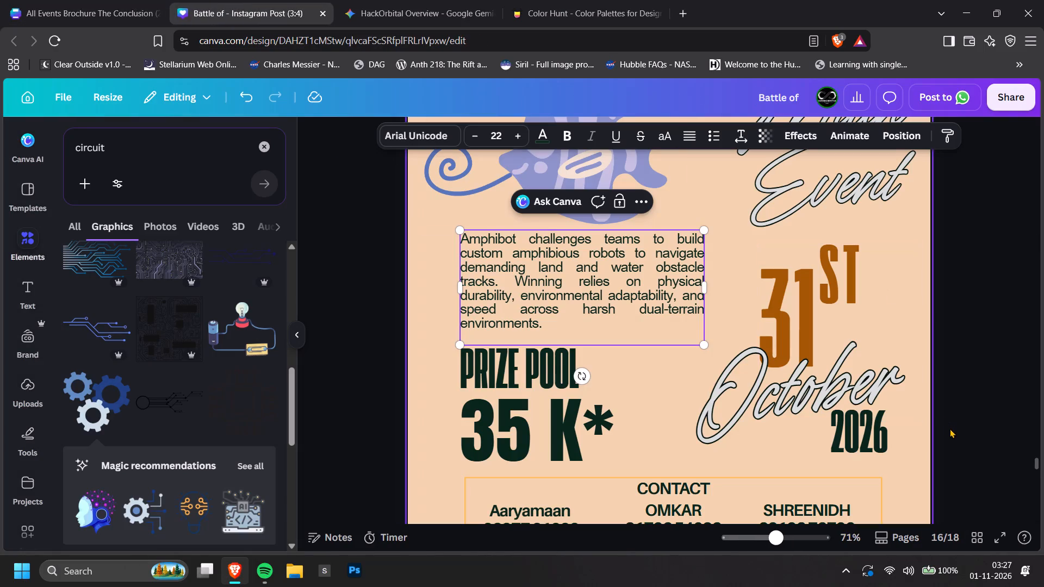
{"action": "left_click", "coordinate": [950, 427]}
{"action": "scroll", "coordinate": [950, 425], "scroll_direction": "down", "scroll_amount": 1}
{"action": "scroll", "coordinate": [568, 415], "scroll_direction": "up", "scroll_amount": 1}
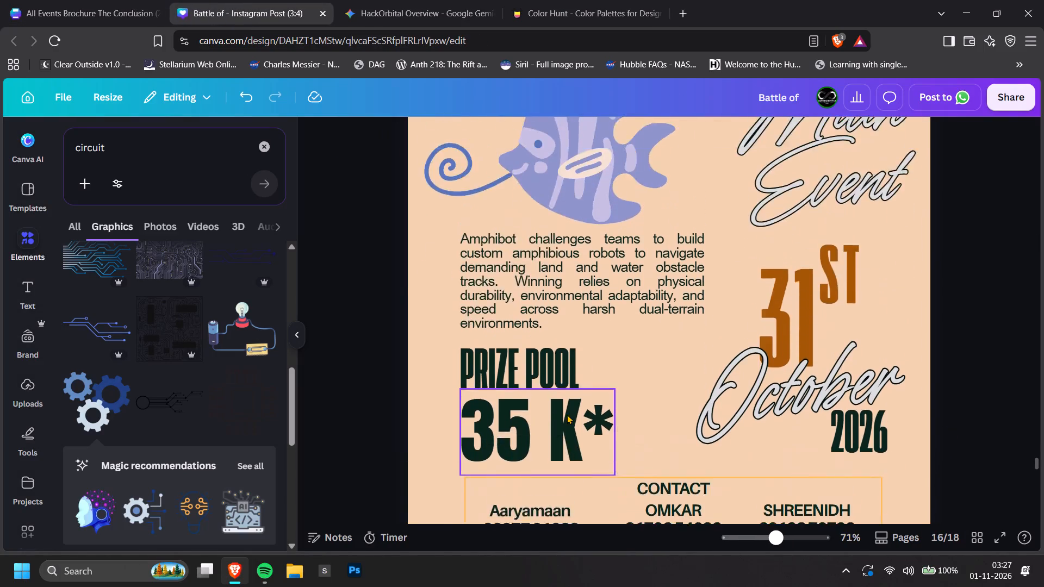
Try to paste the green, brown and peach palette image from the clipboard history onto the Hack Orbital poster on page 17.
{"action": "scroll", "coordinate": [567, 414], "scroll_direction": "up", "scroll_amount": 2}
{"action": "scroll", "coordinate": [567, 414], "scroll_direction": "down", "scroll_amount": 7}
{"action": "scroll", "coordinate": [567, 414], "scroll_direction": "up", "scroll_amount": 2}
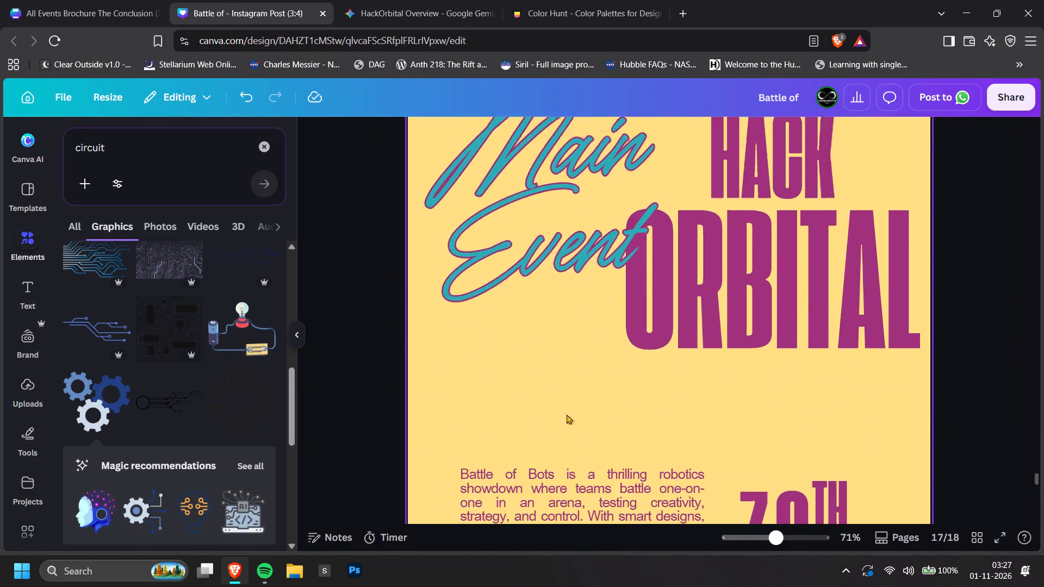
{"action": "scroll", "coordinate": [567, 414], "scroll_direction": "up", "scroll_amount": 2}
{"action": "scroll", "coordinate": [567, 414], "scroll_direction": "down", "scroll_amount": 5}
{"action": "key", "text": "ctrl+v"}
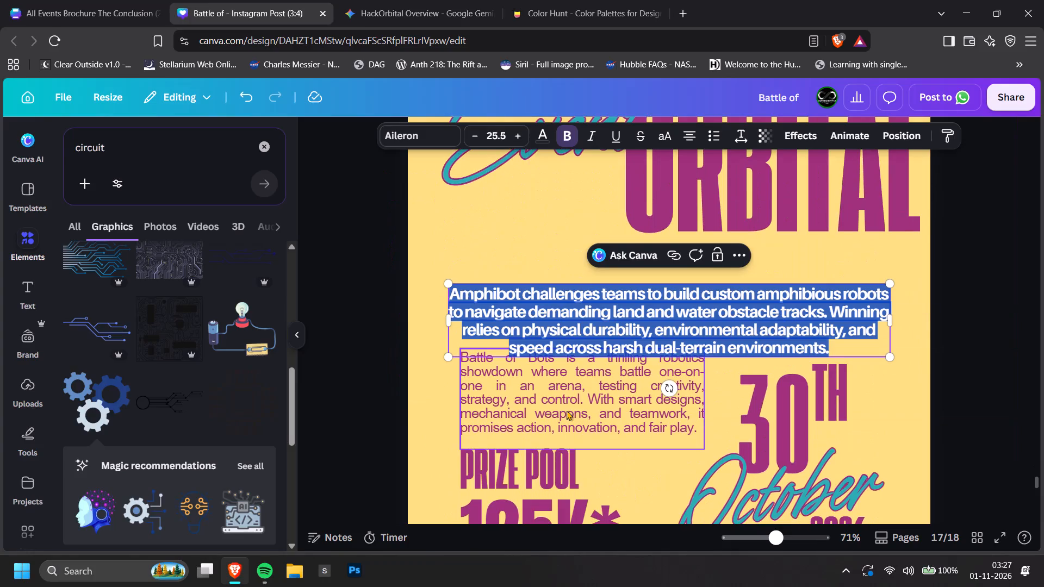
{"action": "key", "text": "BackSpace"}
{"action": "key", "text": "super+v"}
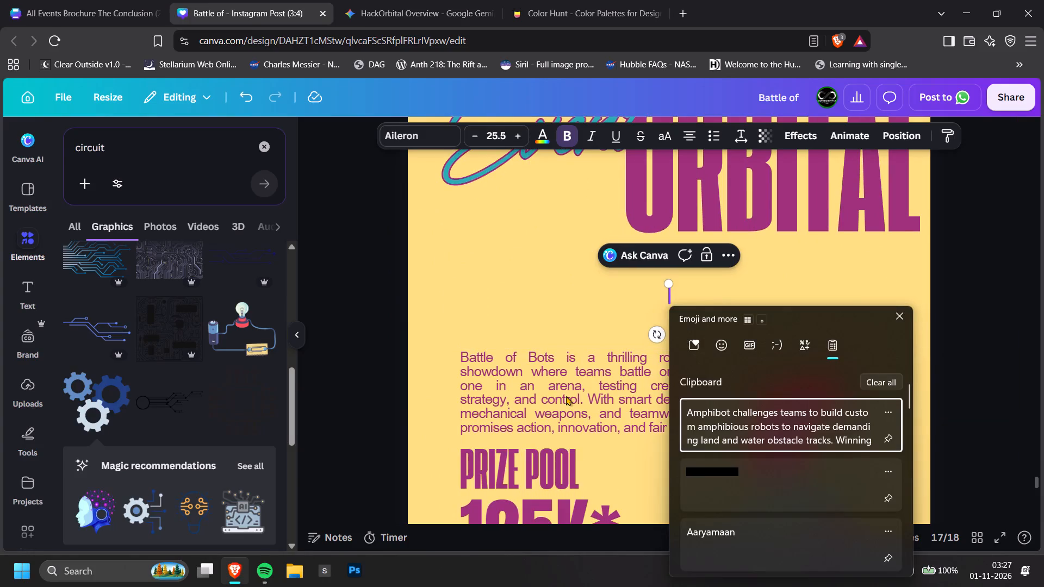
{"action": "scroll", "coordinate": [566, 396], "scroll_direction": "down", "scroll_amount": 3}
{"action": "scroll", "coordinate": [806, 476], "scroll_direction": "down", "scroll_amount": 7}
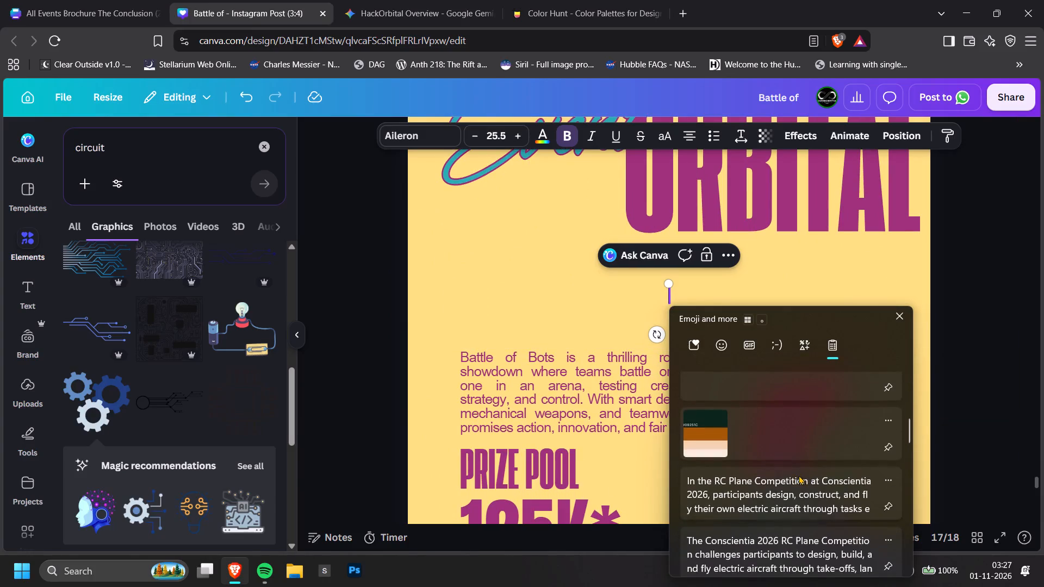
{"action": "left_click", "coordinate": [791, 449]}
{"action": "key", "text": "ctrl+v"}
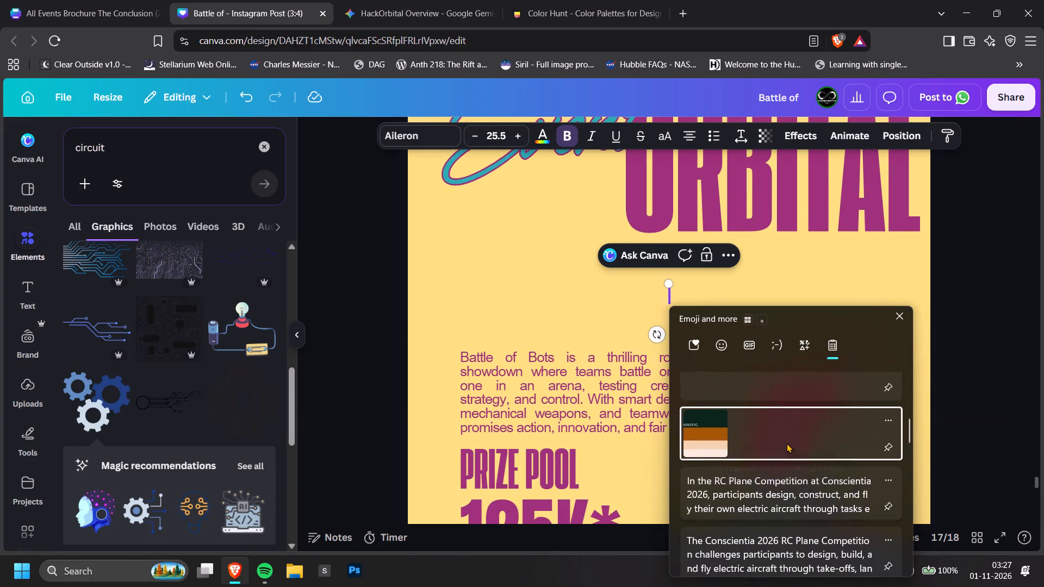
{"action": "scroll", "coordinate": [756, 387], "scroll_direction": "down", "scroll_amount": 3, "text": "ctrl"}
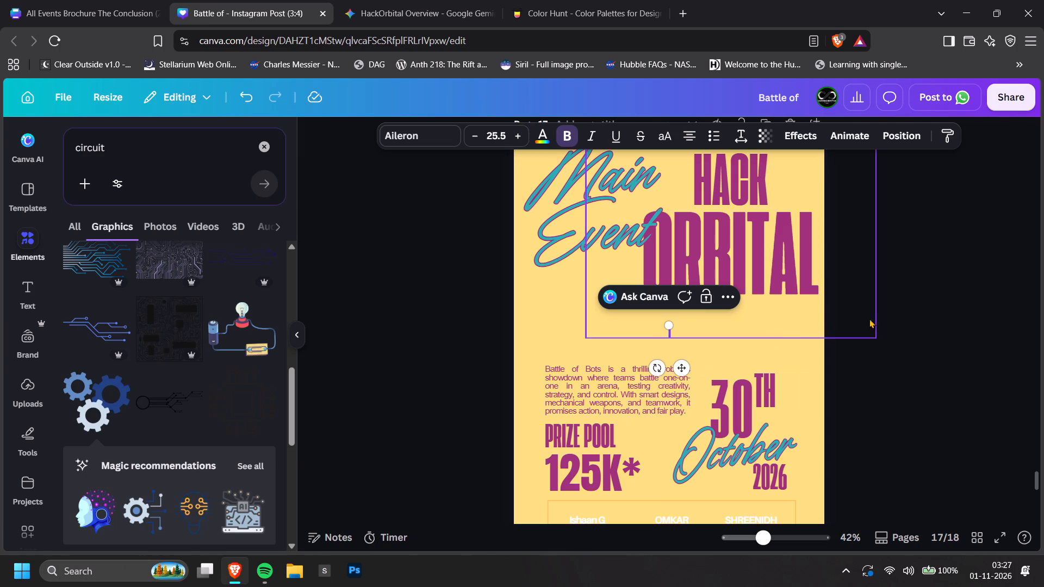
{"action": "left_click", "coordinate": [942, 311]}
Browse further down the Color Hunt palettes for a new colour scheme and start a screen capture of the palettes.
{"action": "left_click", "coordinate": [601, 0]}
{"action": "scroll", "coordinate": [602, 352], "scroll_direction": "down", "scroll_amount": 3}
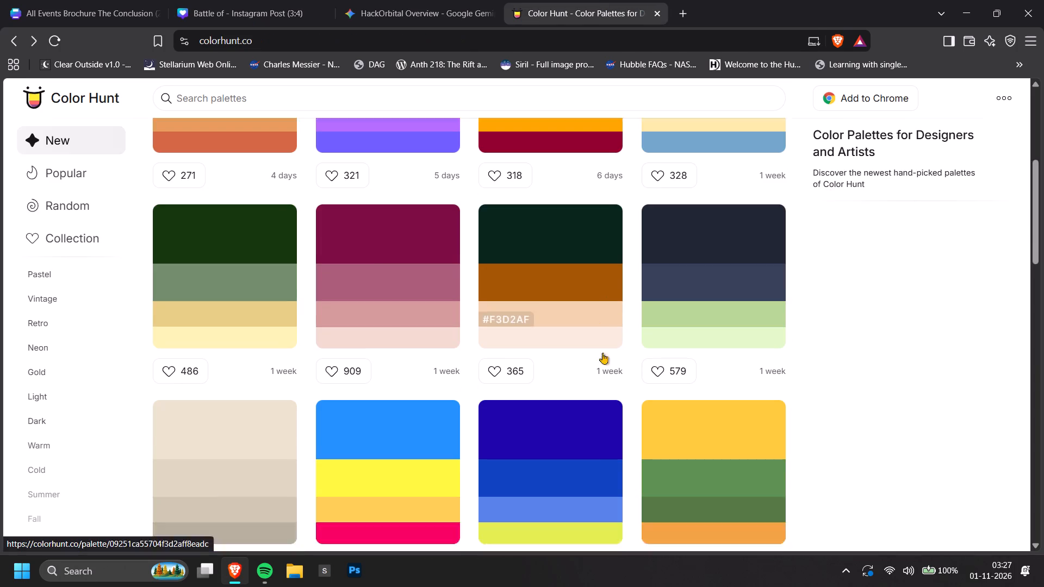
{"action": "scroll", "coordinate": [706, 456], "scroll_direction": "down", "scroll_amount": 4}
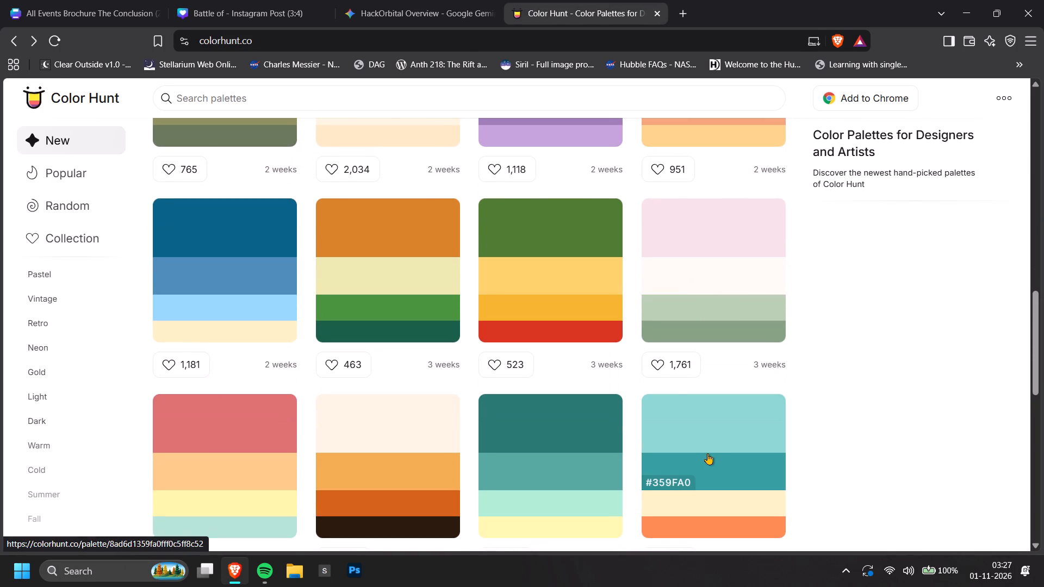
{"action": "scroll", "coordinate": [707, 453], "scroll_direction": "down", "scroll_amount": 1}
{"action": "key", "text": "Print"}
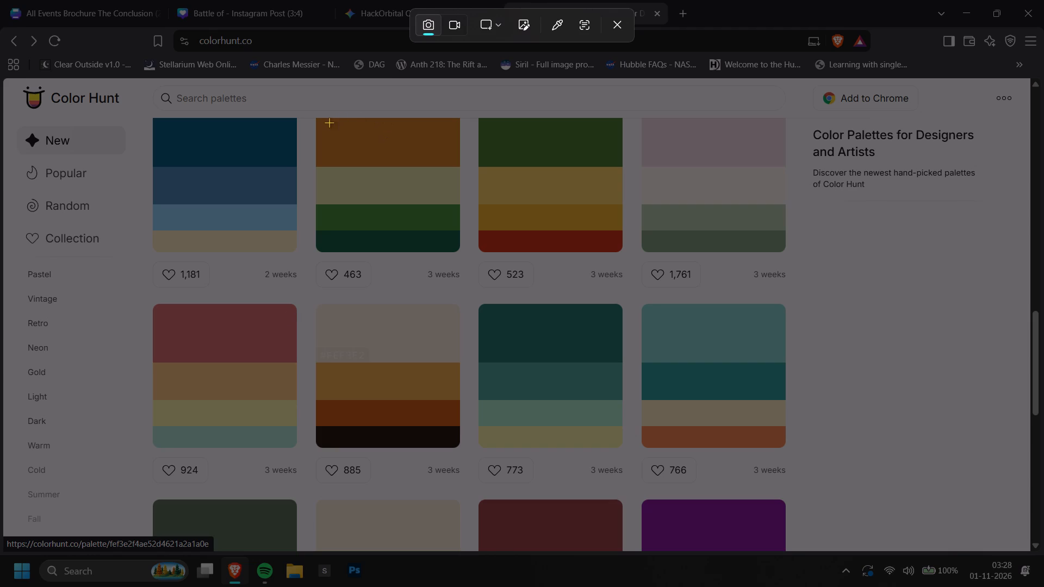
Capture a screenshot of Color Hunt's orange, cream and green palette, return to the Battle of design and dismiss the capture notification.
{"action": "left_click_drag", "start_coordinate": [327, 128], "coordinate": [450, 248]}
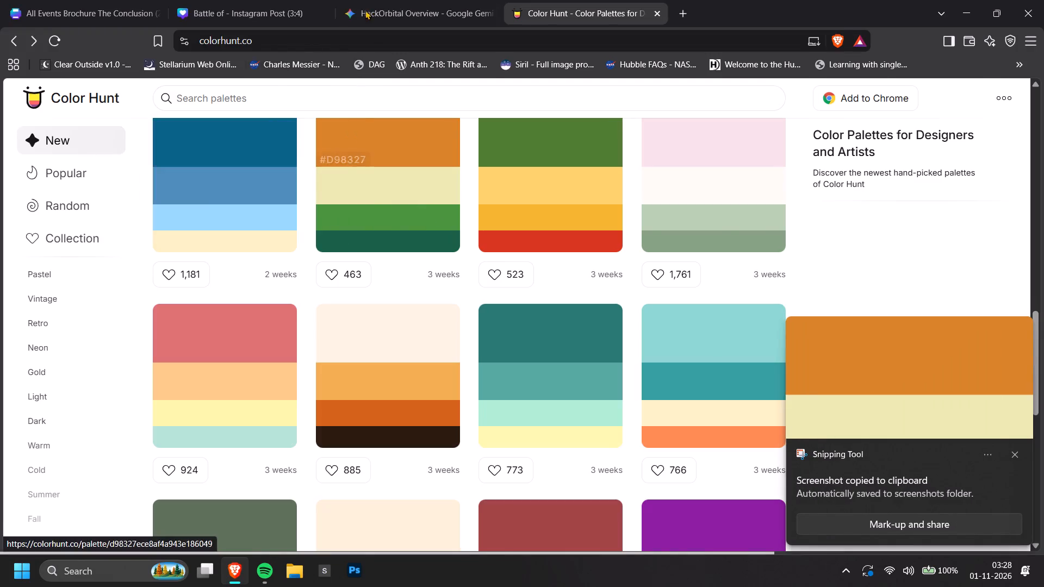
{"action": "left_click", "coordinate": [288, 0]}
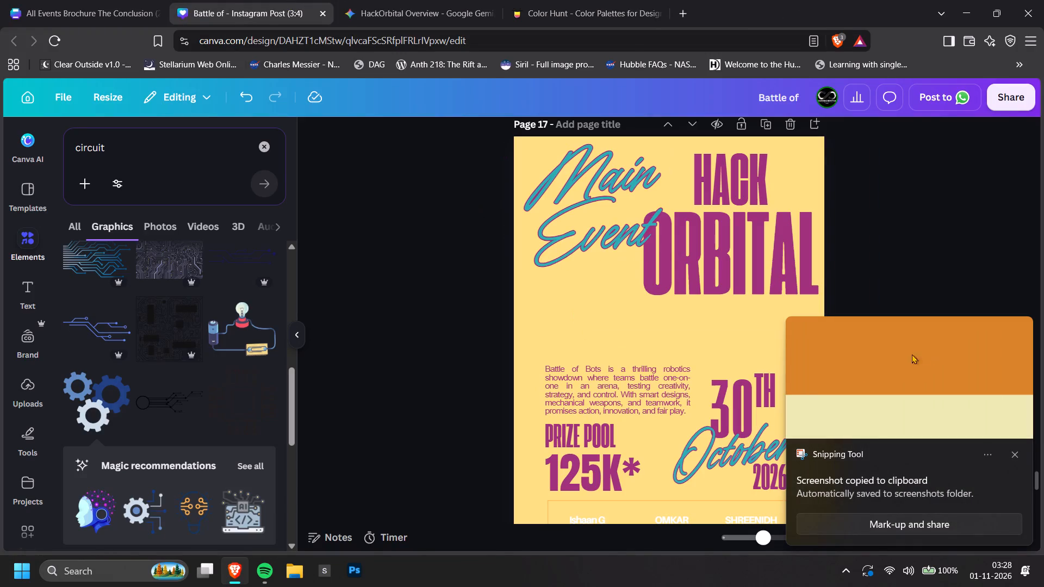
{"action": "left_click_drag", "start_coordinate": [841, 363], "coordinate": [1043, 364]}
Review the finished posters from the CanSat page through Amphibot to the Hack Orbital page.
{"action": "scroll", "coordinate": [852, 344], "scroll_direction": "up", "scroll_amount": 6}
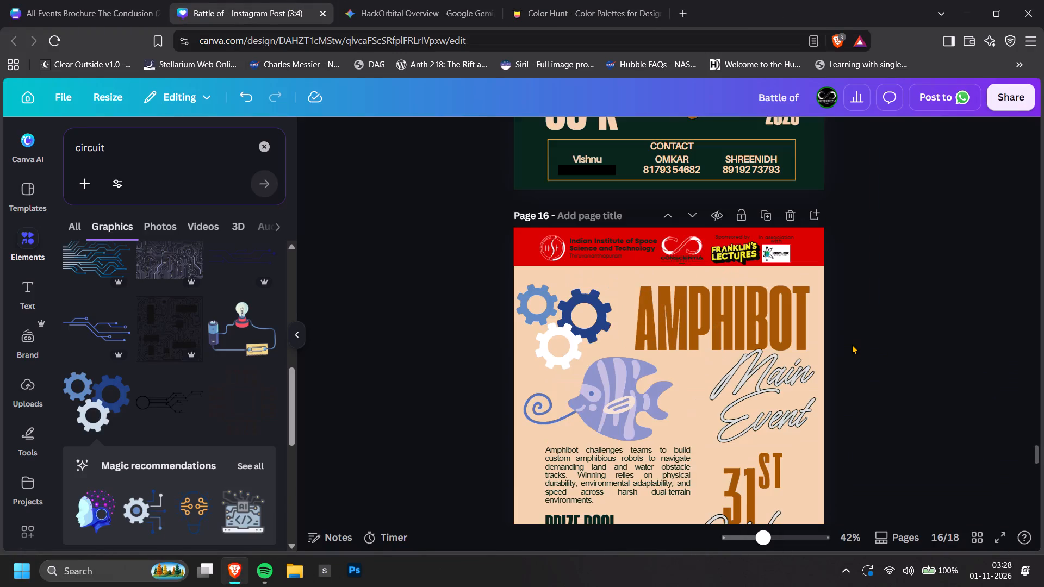
{"action": "scroll", "coordinate": [852, 344], "scroll_direction": "down", "scroll_amount": 2}
{"action": "scroll", "coordinate": [852, 344], "scroll_direction": "up", "scroll_amount": 17}
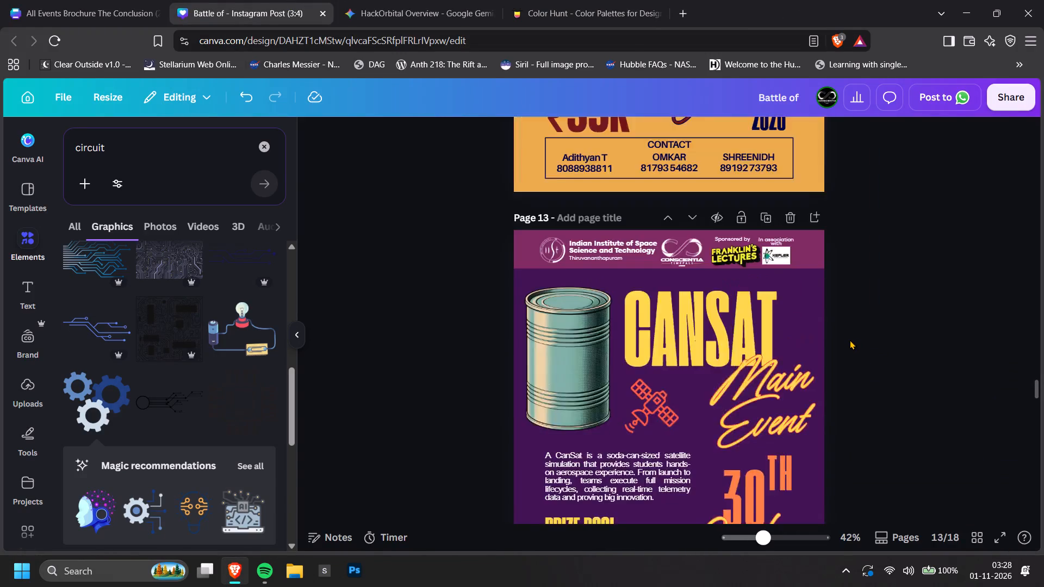
{"action": "scroll", "coordinate": [850, 340], "scroll_direction": "down", "scroll_amount": 16}
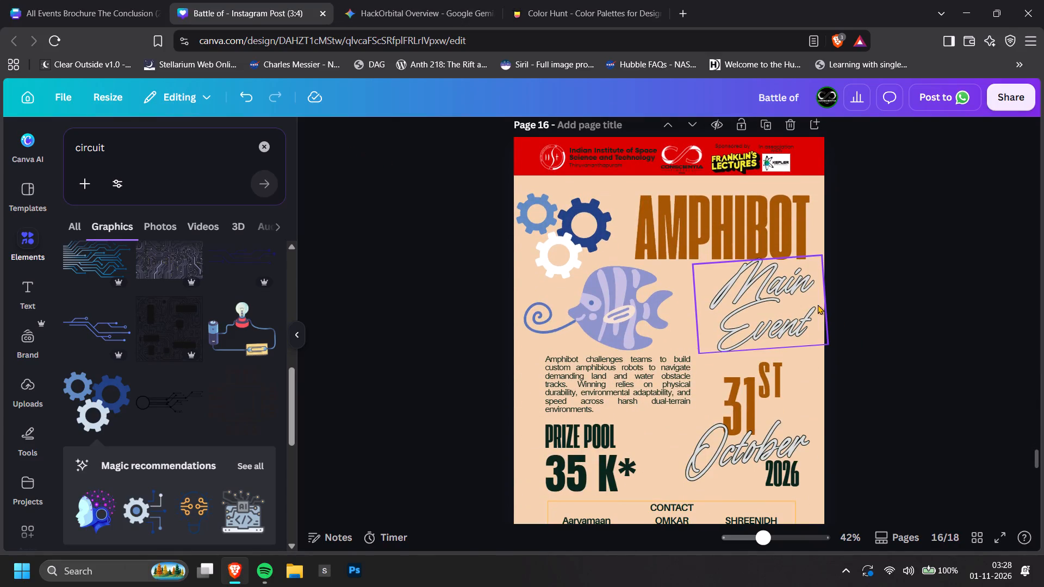
{"action": "scroll", "coordinate": [823, 321], "scroll_direction": "down", "scroll_amount": 3}
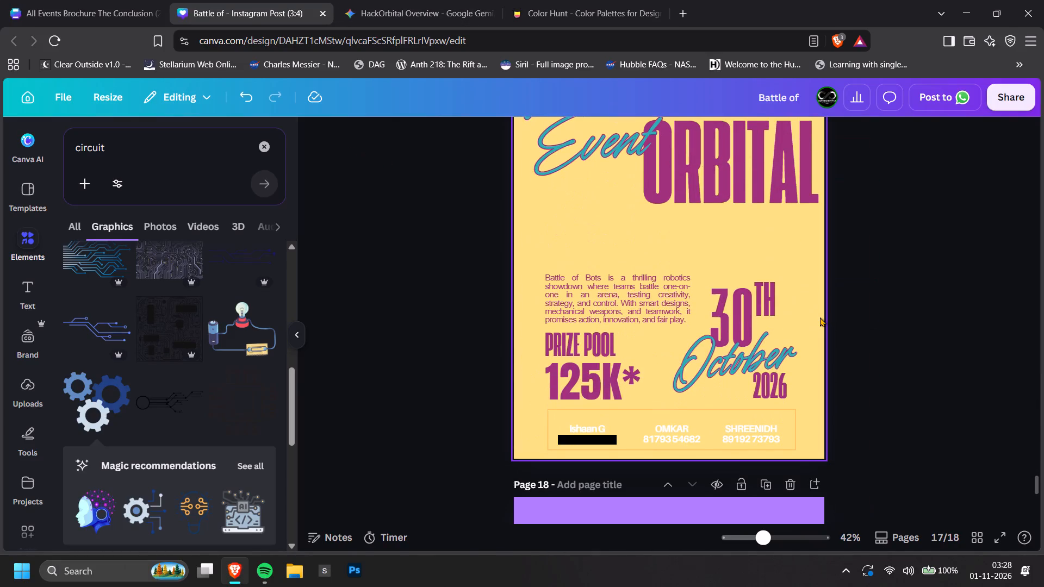
{"action": "scroll", "coordinate": [820, 317], "scroll_direction": "up", "scroll_amount": 2}
Switch to the All Events Brochure and look through the event pages following Amphibot, up to Line Follower and Maze Solver.
{"action": "left_click", "coordinate": [43, 0]}
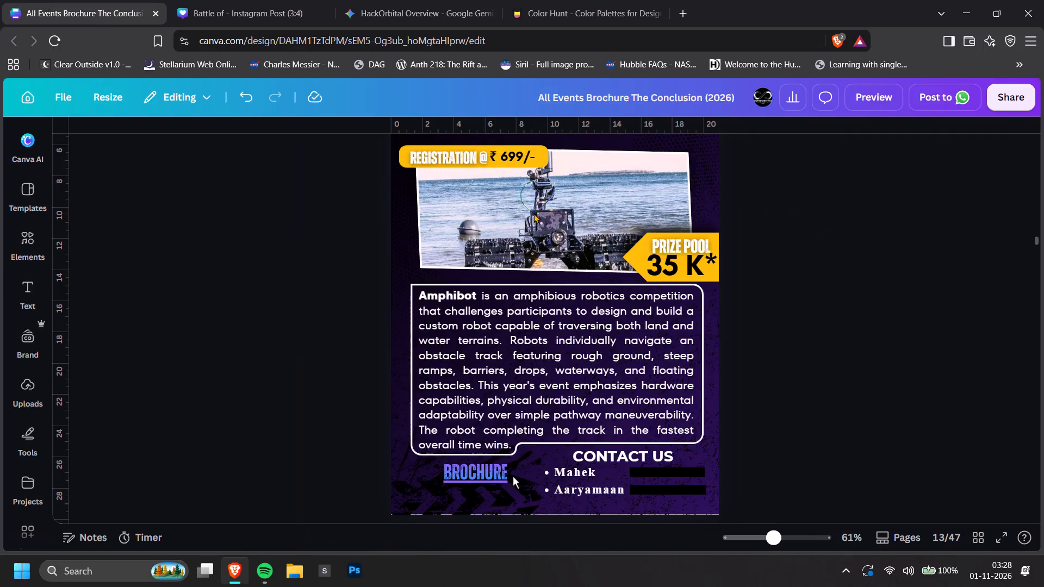
{"action": "scroll", "coordinate": [624, 222], "scroll_direction": "down", "scroll_amount": 3}
{"action": "scroll", "coordinate": [840, 257], "scroll_direction": "down", "scroll_amount": 9}
{"action": "scroll", "coordinate": [805, 252], "scroll_direction": "up", "scroll_amount": 2}
{"action": "scroll", "coordinate": [805, 252], "scroll_direction": "down", "scroll_amount": 3}
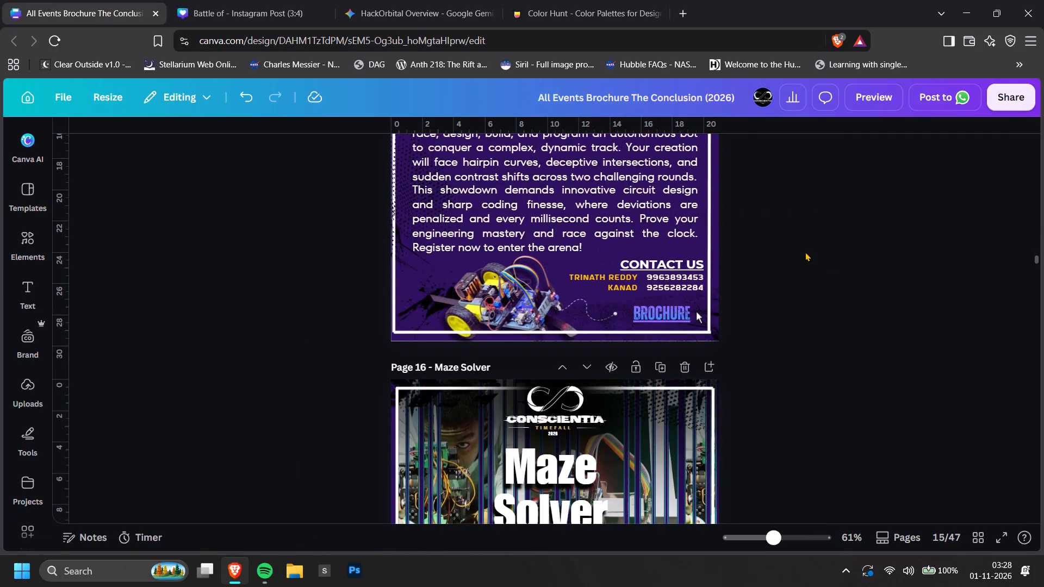
{"action": "scroll", "coordinate": [805, 252], "scroll_direction": "up", "scroll_amount": 2}
Return to the Battle of design and check which event posters already exist, from the Hack Orbital page back through the earlier pages.
{"action": "left_click", "coordinate": [237, 0]}
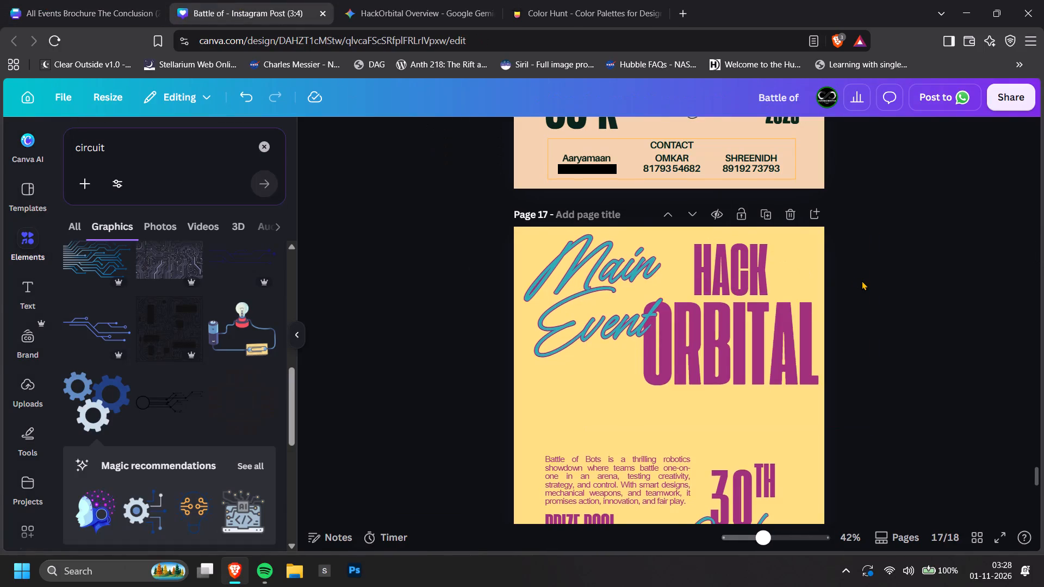
{"action": "scroll", "coordinate": [862, 280], "scroll_direction": "down", "scroll_amount": 1}
{"action": "scroll", "coordinate": [847, 258], "scroll_direction": "down", "scroll_amount": 3, "text": "ctrl"}
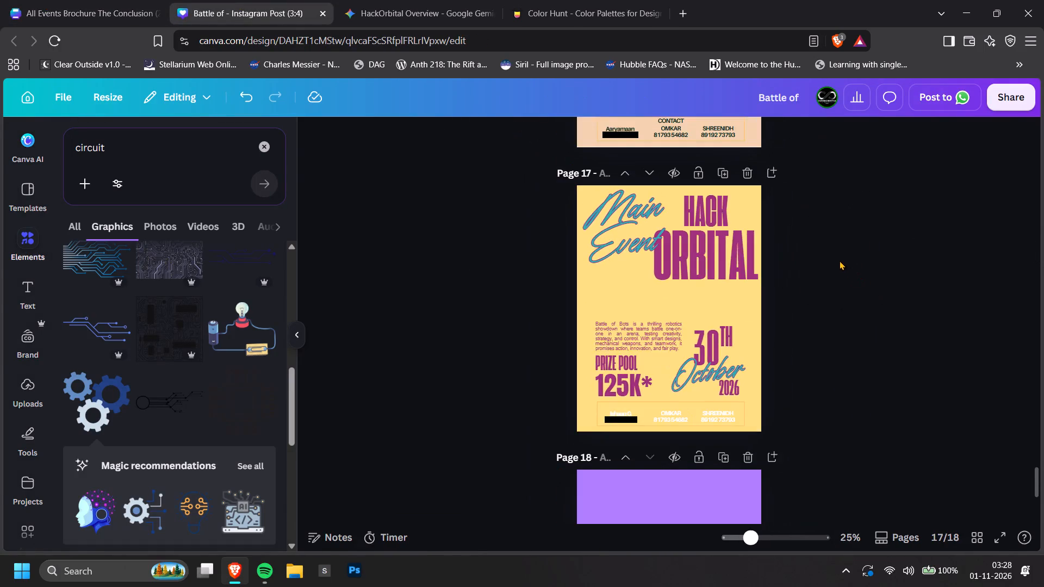
{"action": "scroll", "coordinate": [840, 260], "scroll_direction": "down", "scroll_amount": 1, "text": "ctrl"}
{"action": "scroll", "coordinate": [840, 260], "scroll_direction": "up", "scroll_amount": 14}
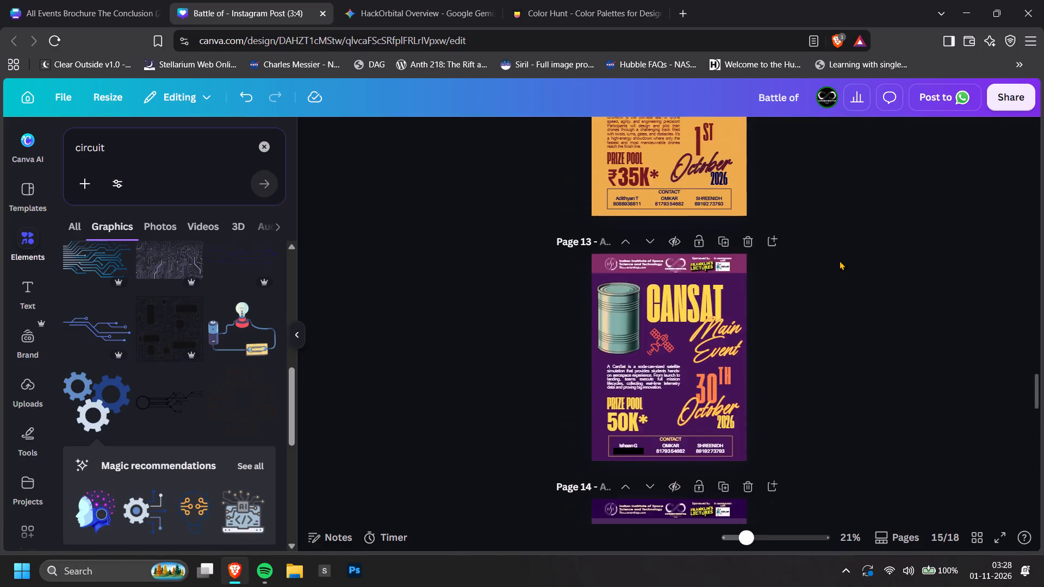
{"action": "scroll", "coordinate": [840, 260], "scroll_direction": "up", "scroll_amount": 11}
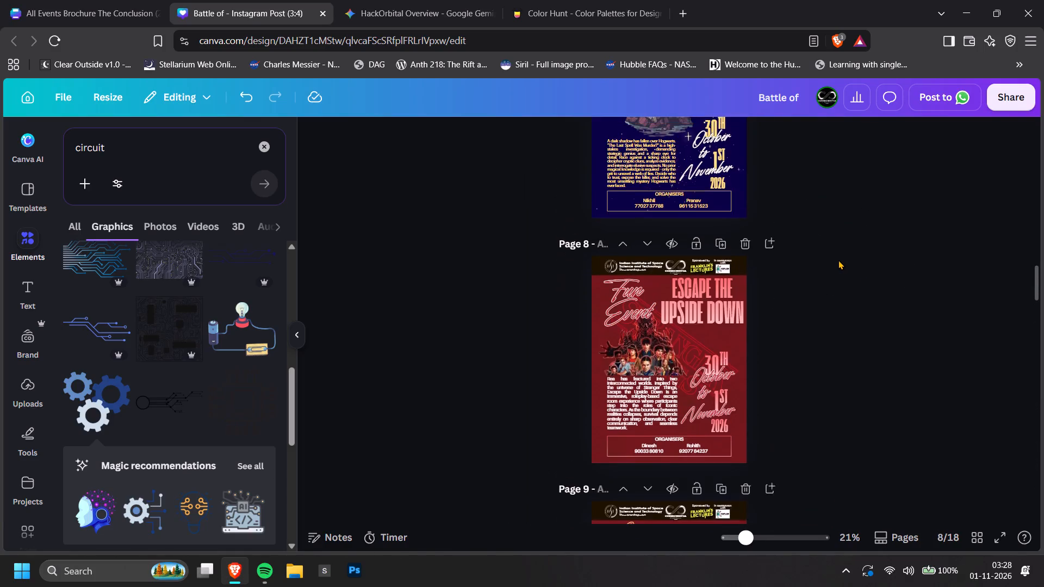
{"action": "scroll", "coordinate": [838, 260], "scroll_direction": "up", "scroll_amount": 12}
{"action": "scroll", "coordinate": [836, 268], "scroll_direction": "down", "scroll_amount": 16}
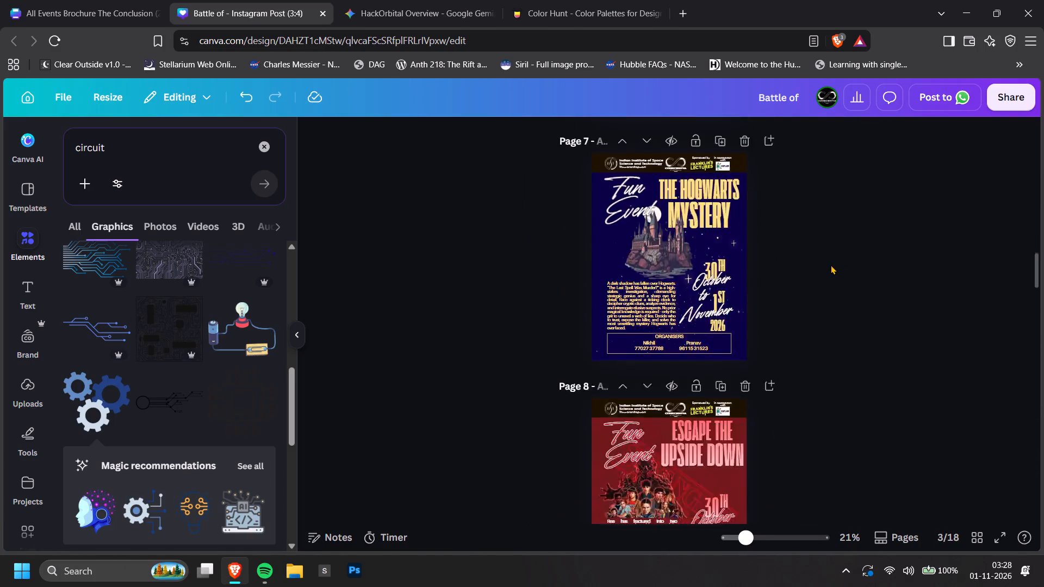
{"action": "scroll", "coordinate": [831, 265], "scroll_direction": "down", "scroll_amount": 8}
Examine the Events Index on pages 2 to 4 of the All Events Brochure for the main, tech, non-tech, quiz, online and fun events.
{"action": "left_click", "coordinate": [59, 0]}
{"action": "scroll", "coordinate": [790, 374], "scroll_direction": "up", "scroll_amount": 6}
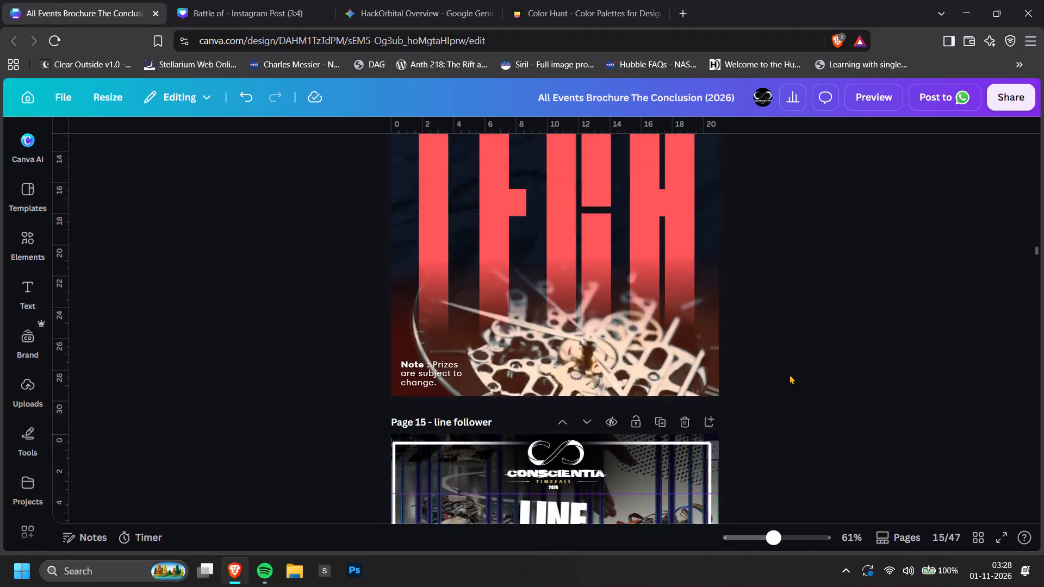
{"action": "left_click_drag", "start_coordinate": [1037, 248], "coordinate": [1043, 161]}
{"action": "scroll", "coordinate": [1014, 206], "scroll_direction": "up", "scroll_amount": 3}
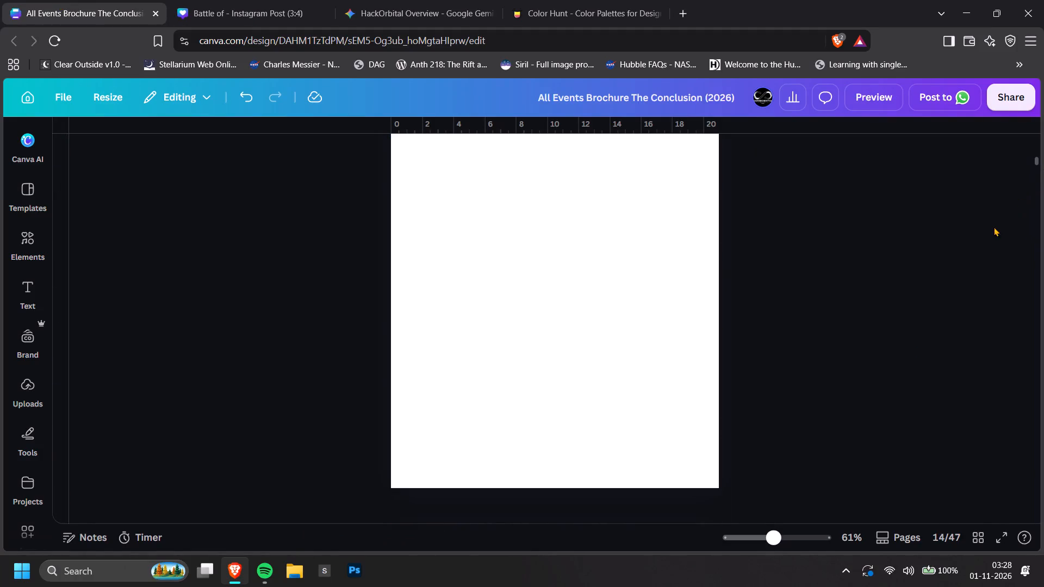
{"action": "scroll", "coordinate": [994, 227], "scroll_direction": "up", "scroll_amount": 4}
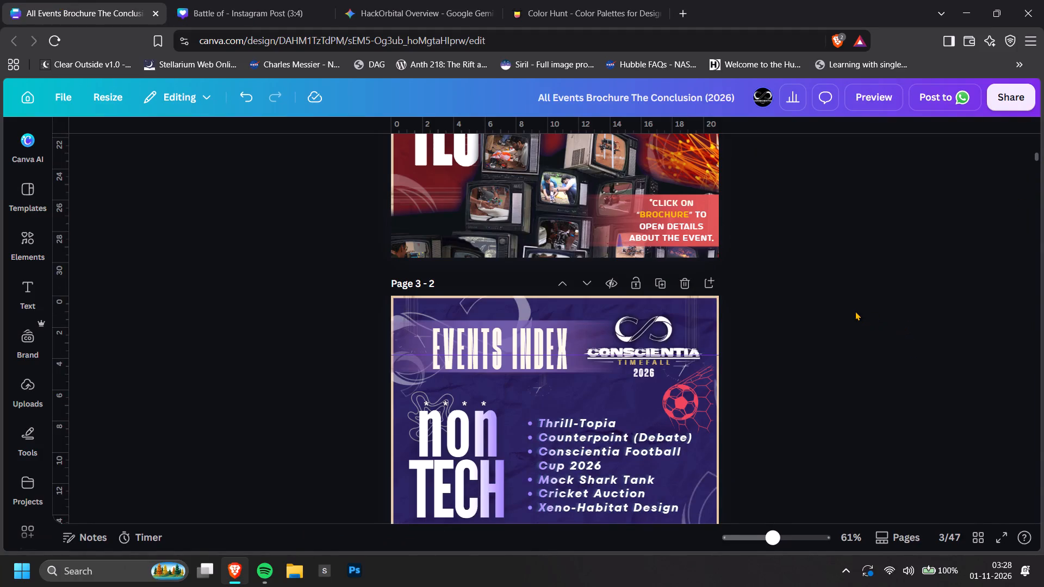
{"action": "scroll", "coordinate": [855, 311], "scroll_direction": "up", "scroll_amount": 4}
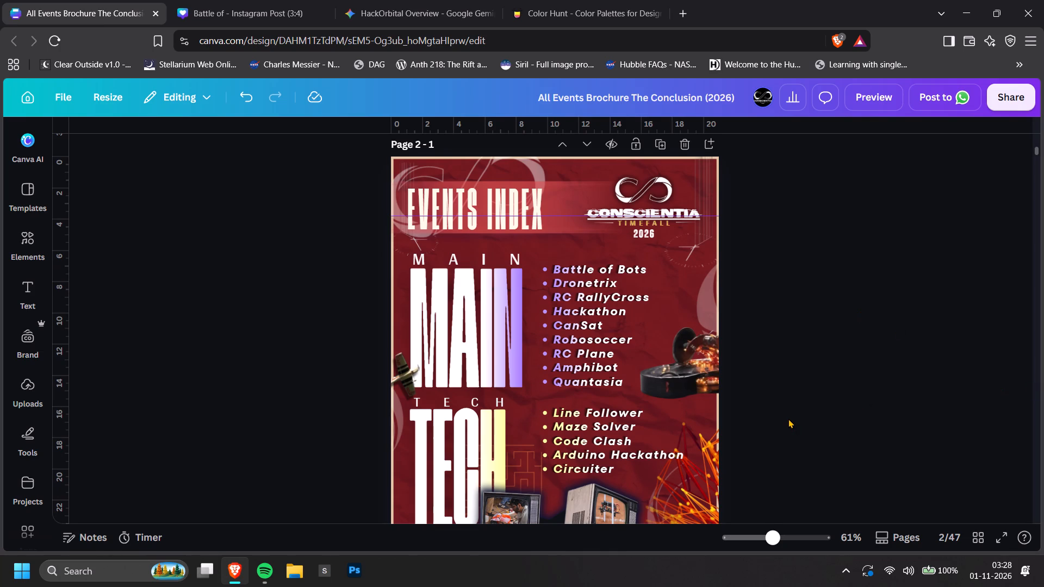
{"action": "scroll", "coordinate": [788, 419], "scroll_direction": "down", "scroll_amount": 2}
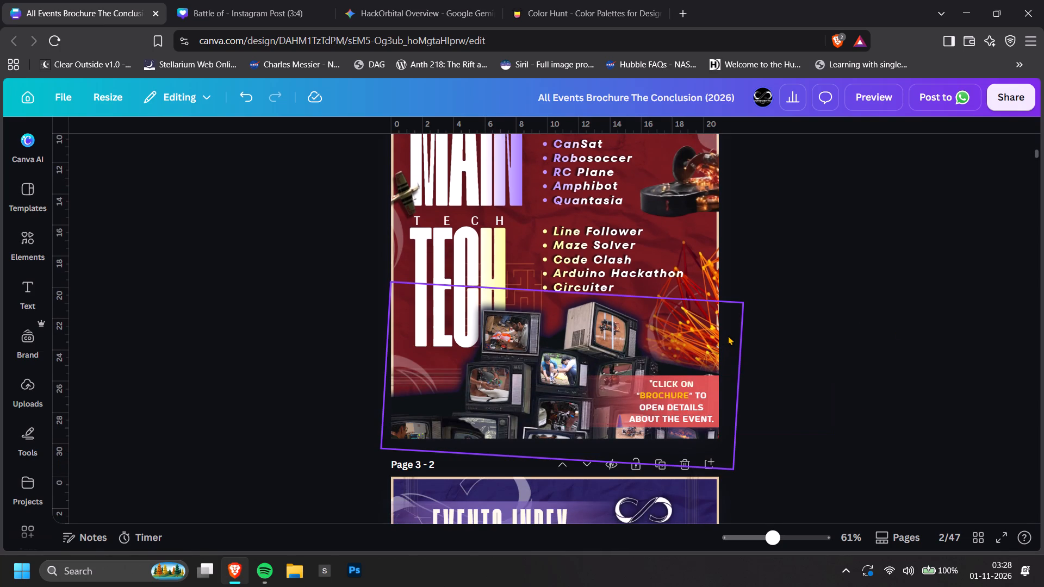
{"action": "scroll", "coordinate": [898, 258], "scroll_direction": "down", "scroll_amount": 2}
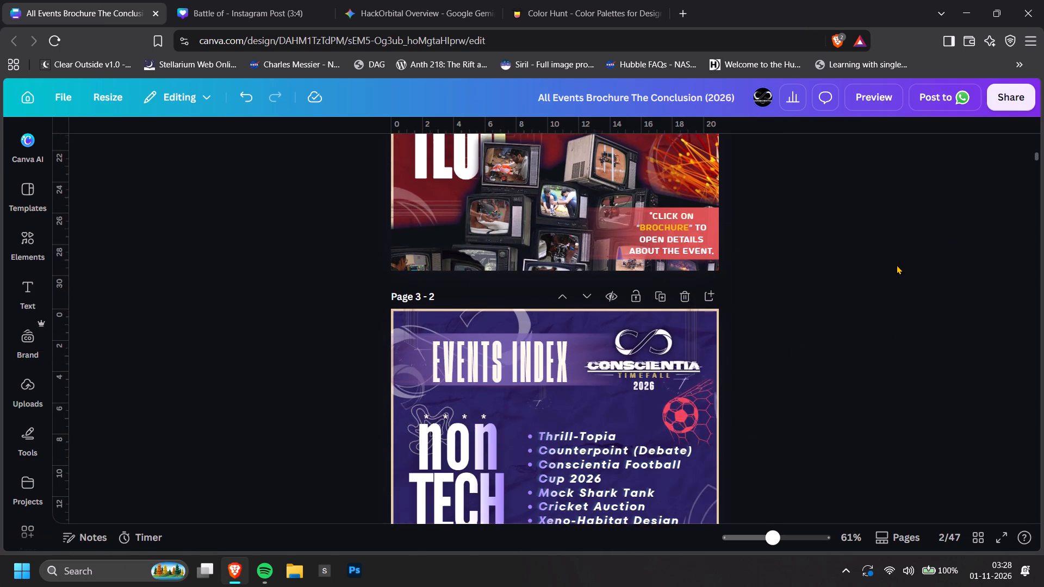
{"action": "scroll", "coordinate": [896, 265], "scroll_direction": "down", "scroll_amount": 2}
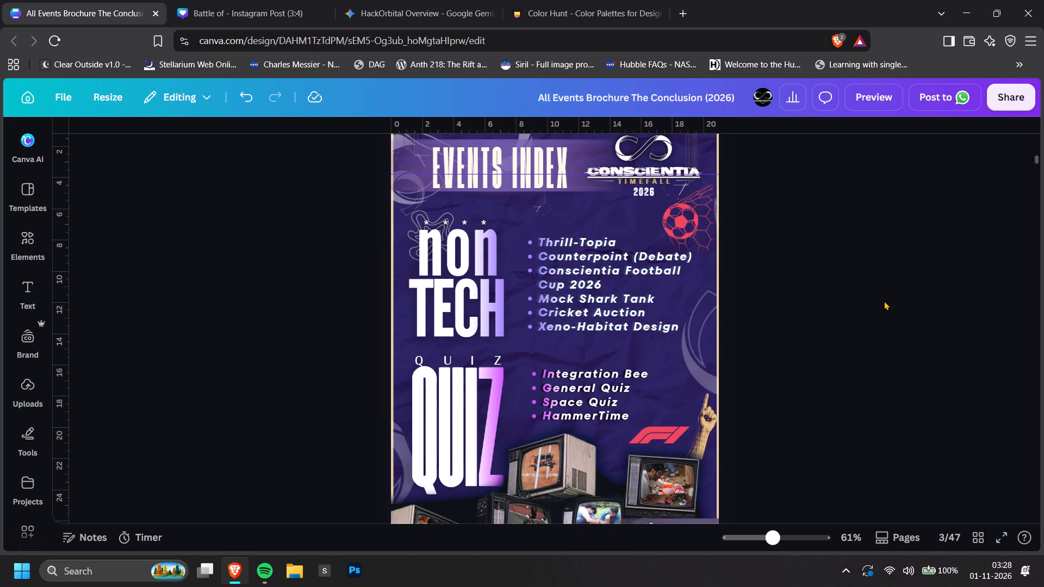
{"action": "scroll", "coordinate": [884, 300], "scroll_direction": "down", "scroll_amount": 5}
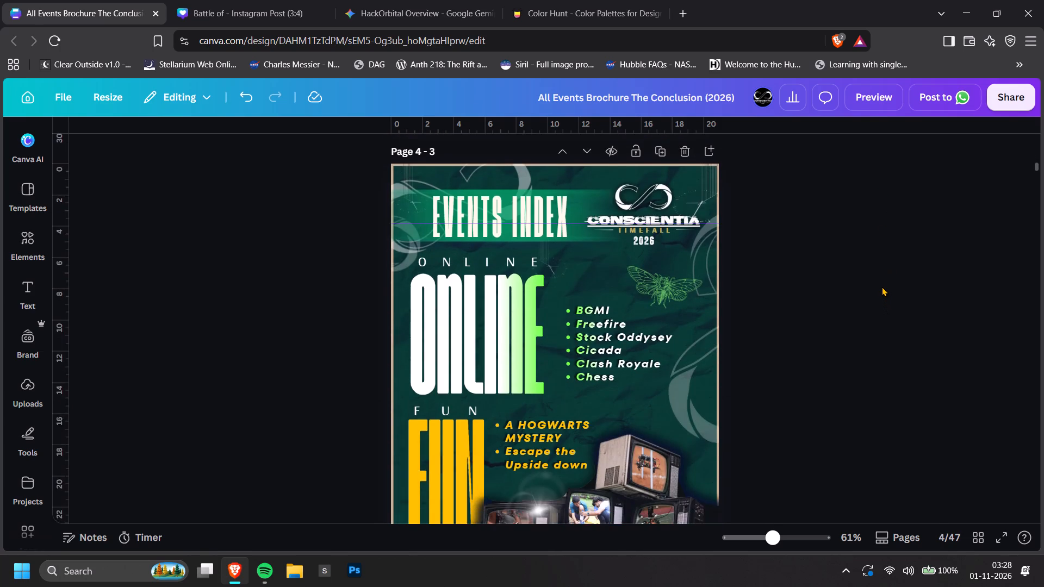
{"action": "scroll", "coordinate": [882, 286], "scroll_direction": "down", "scroll_amount": 1}
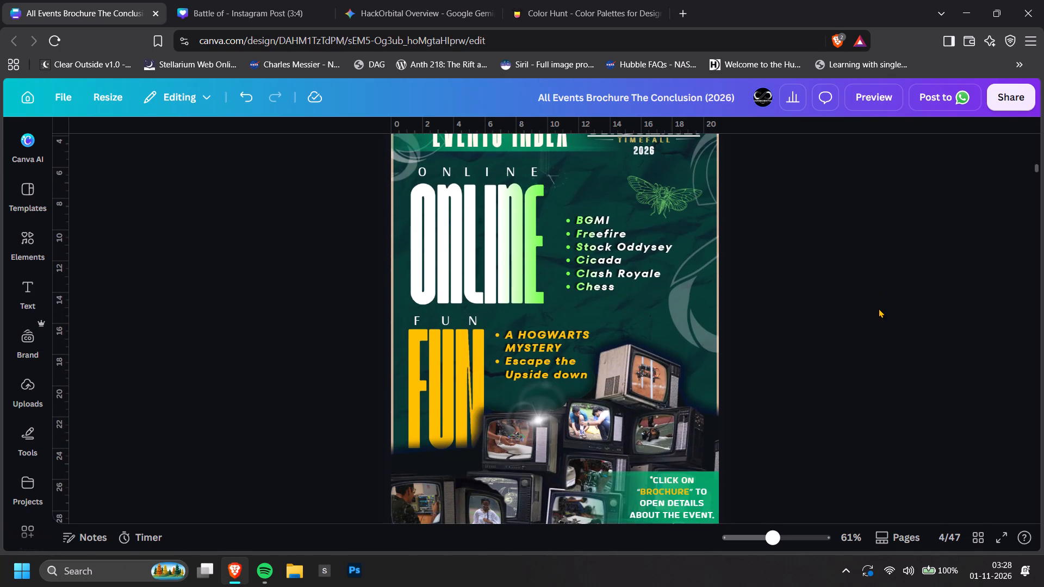
{"action": "scroll", "coordinate": [879, 308], "scroll_direction": "up", "scroll_amount": 10}
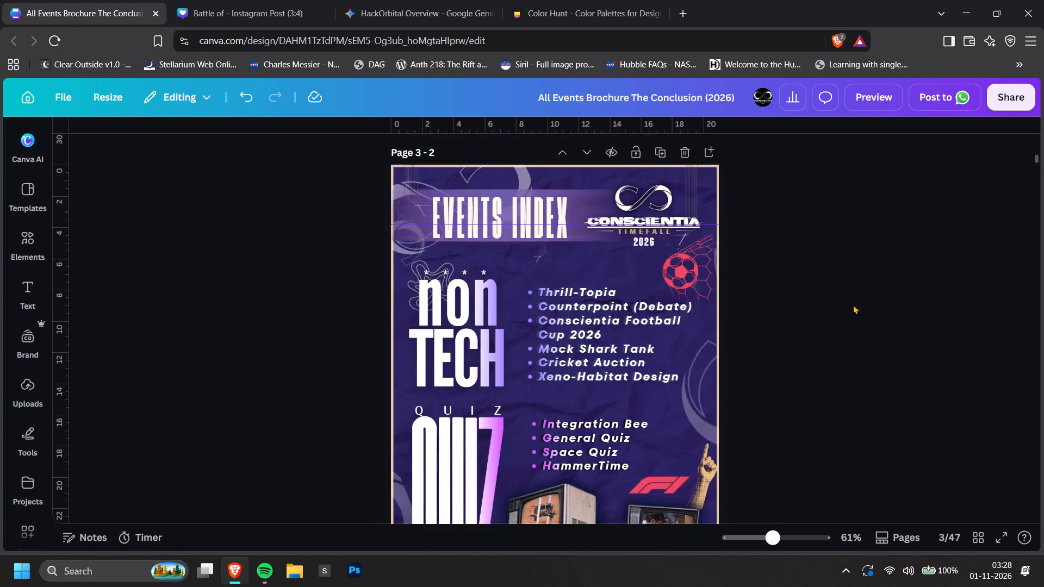
{"action": "scroll", "coordinate": [853, 304], "scroll_direction": "up", "scroll_amount": 2}
{"action": "scroll", "coordinate": [853, 303], "scroll_direction": "down", "scroll_amount": 1}
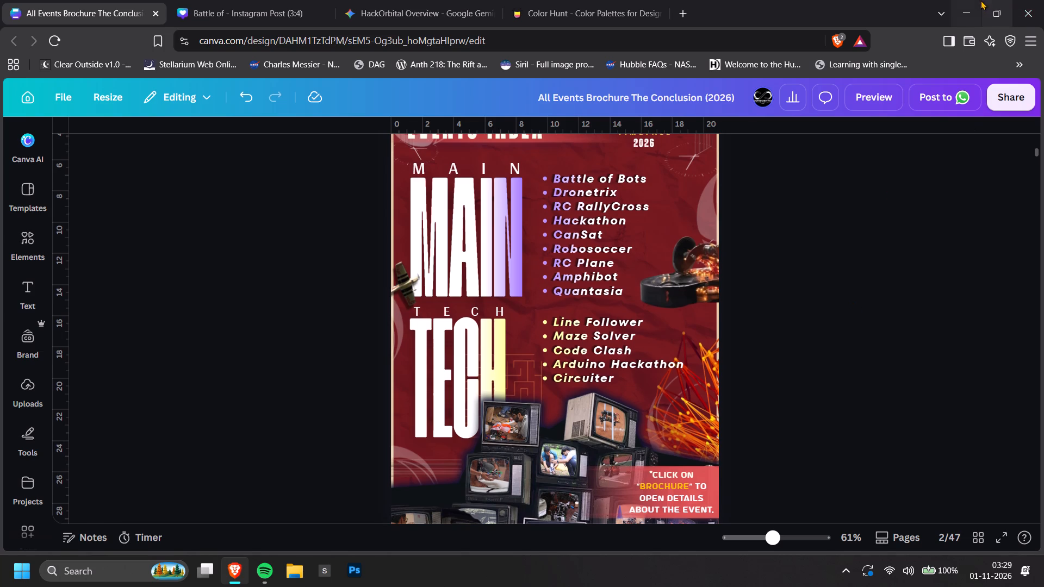
Close the browser and Spotify windows to return to the desktop.
{"action": "left_click", "coordinate": [1019, 2]}
{"action": "left_click", "coordinate": [1020, 2]}
{"action": "double_click", "coordinate": [941, 71]}
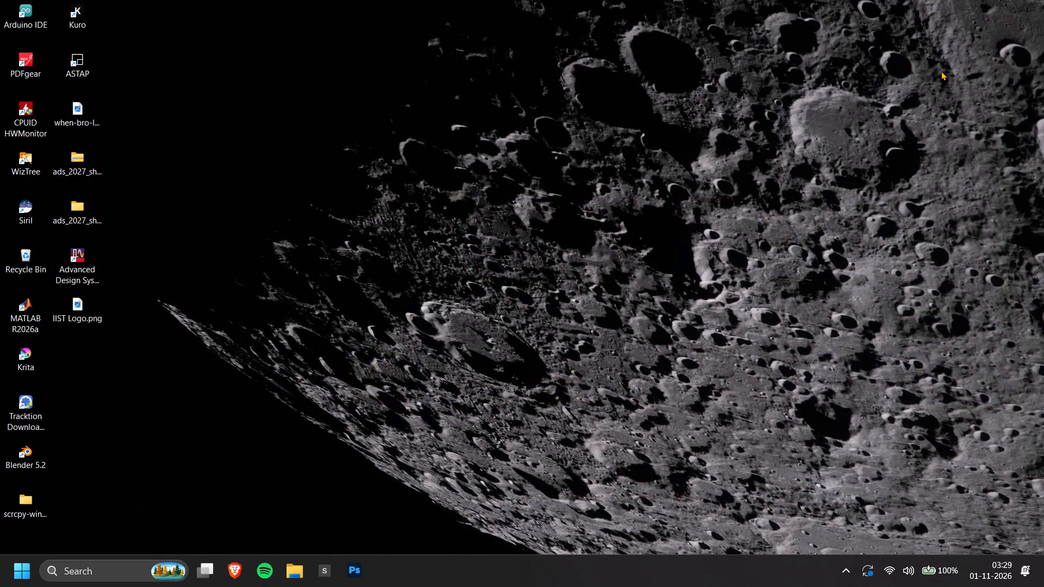